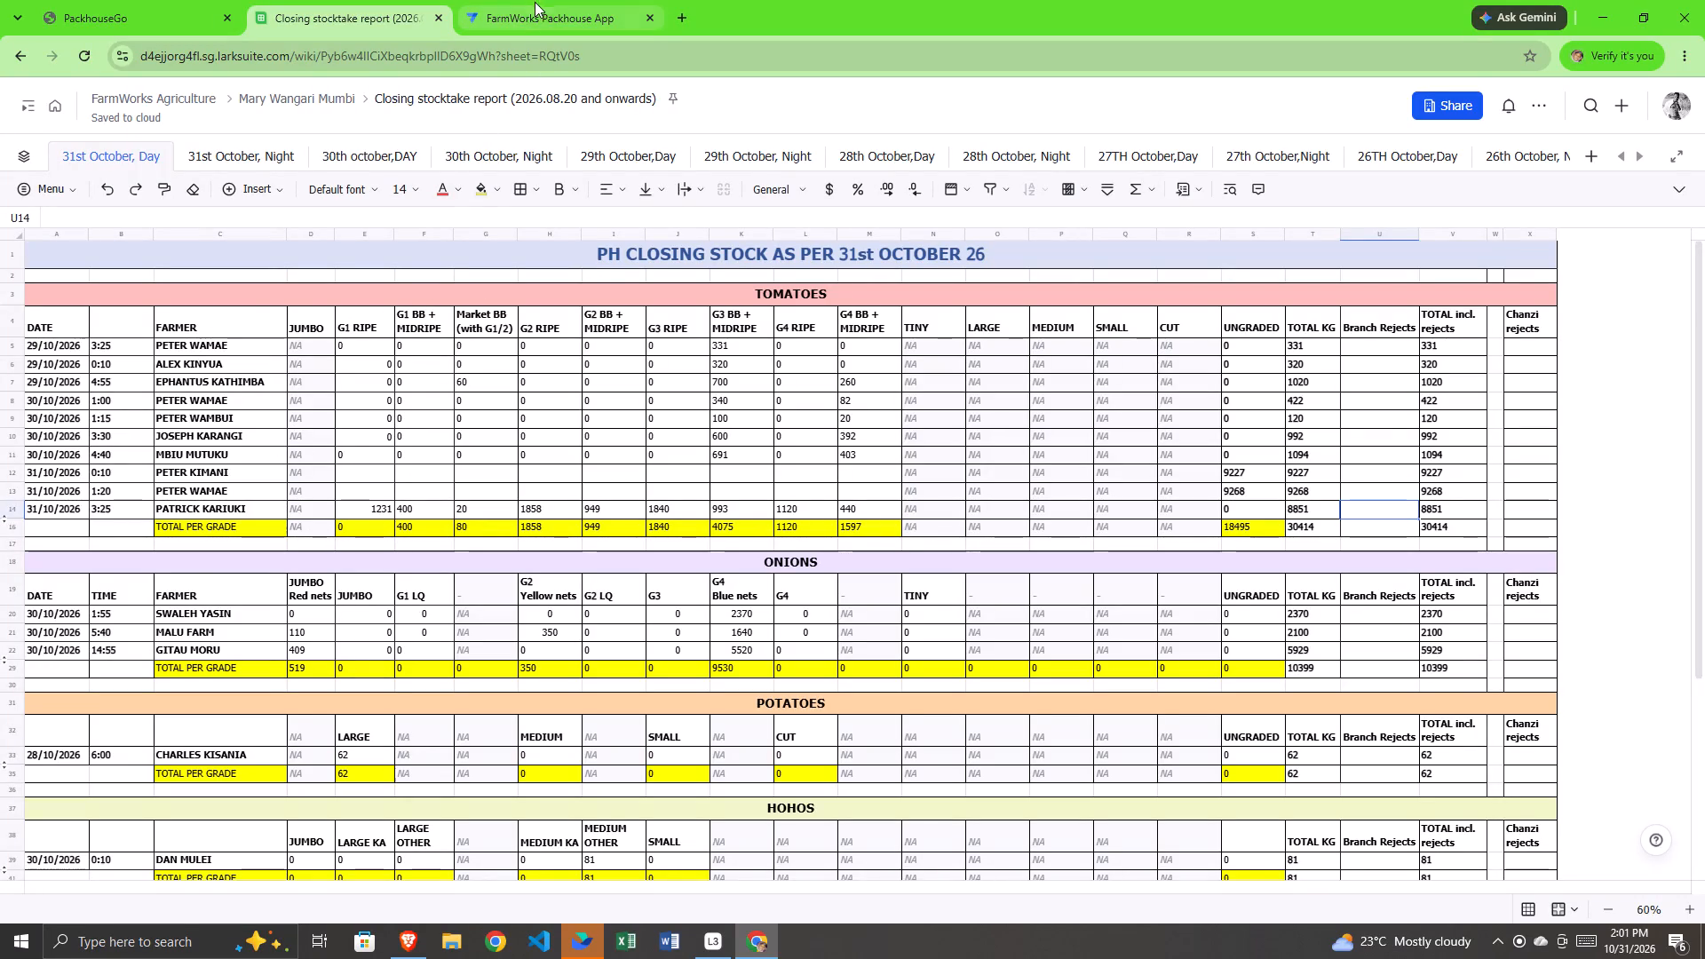
Switch to PackhouseGo and open the overall intakes list.
{"action": "left_click", "coordinate": [76, 7]}
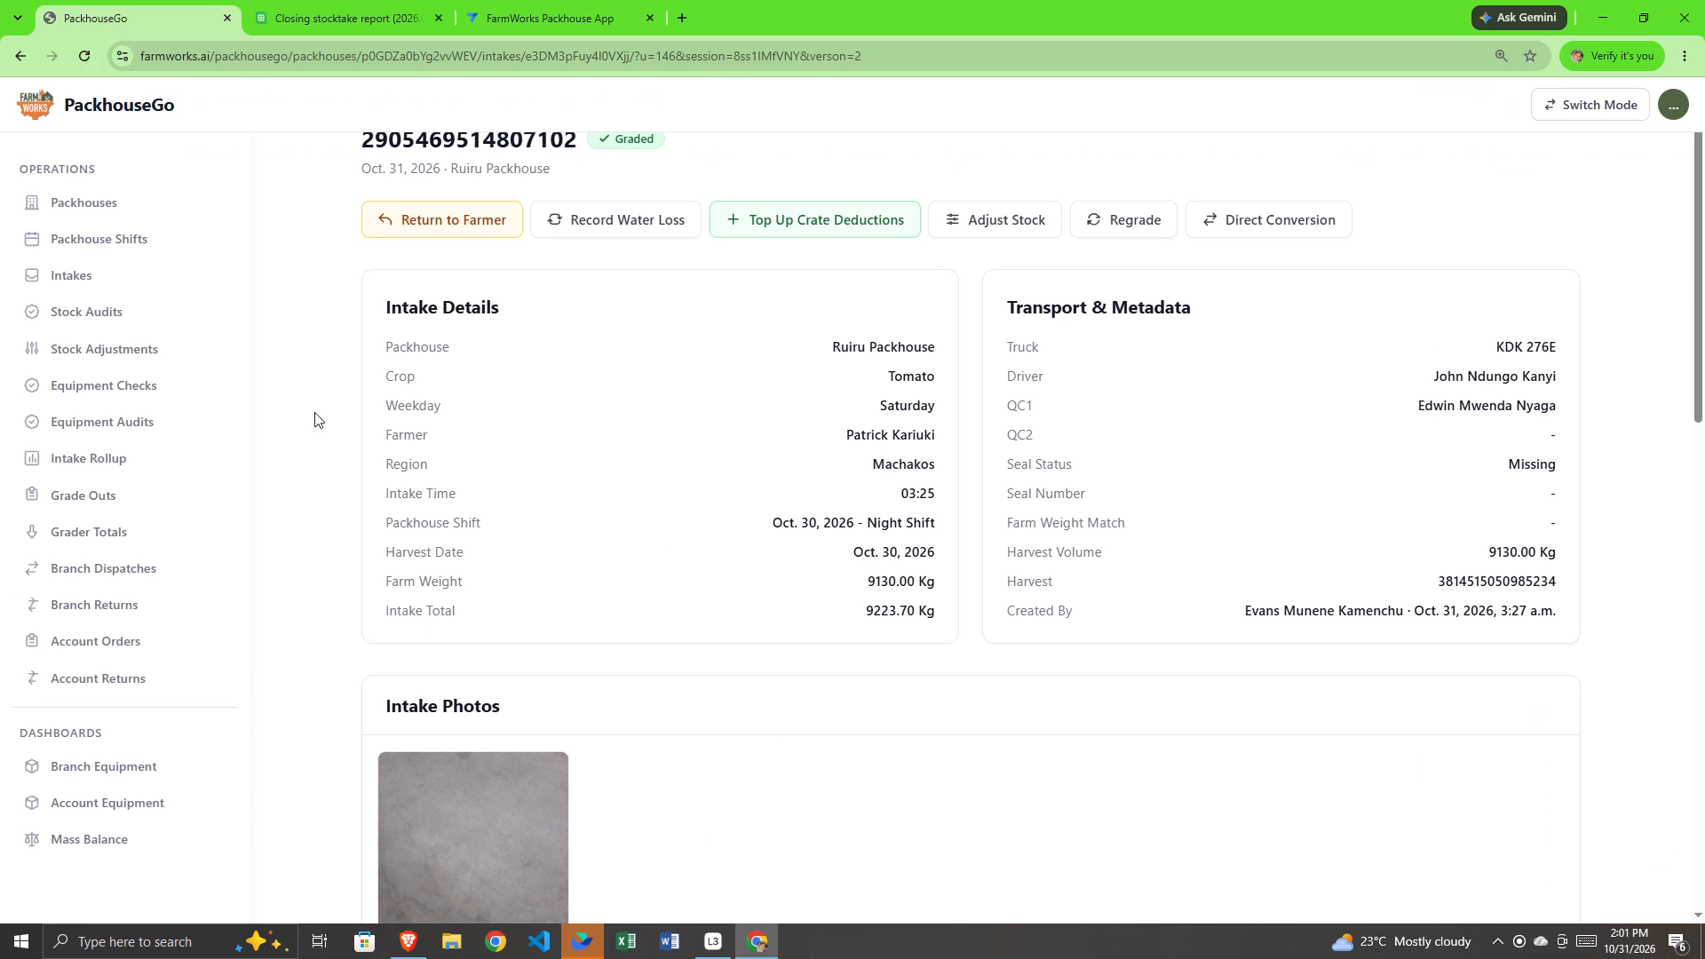
{"action": "left_click", "coordinate": [91, 281]}
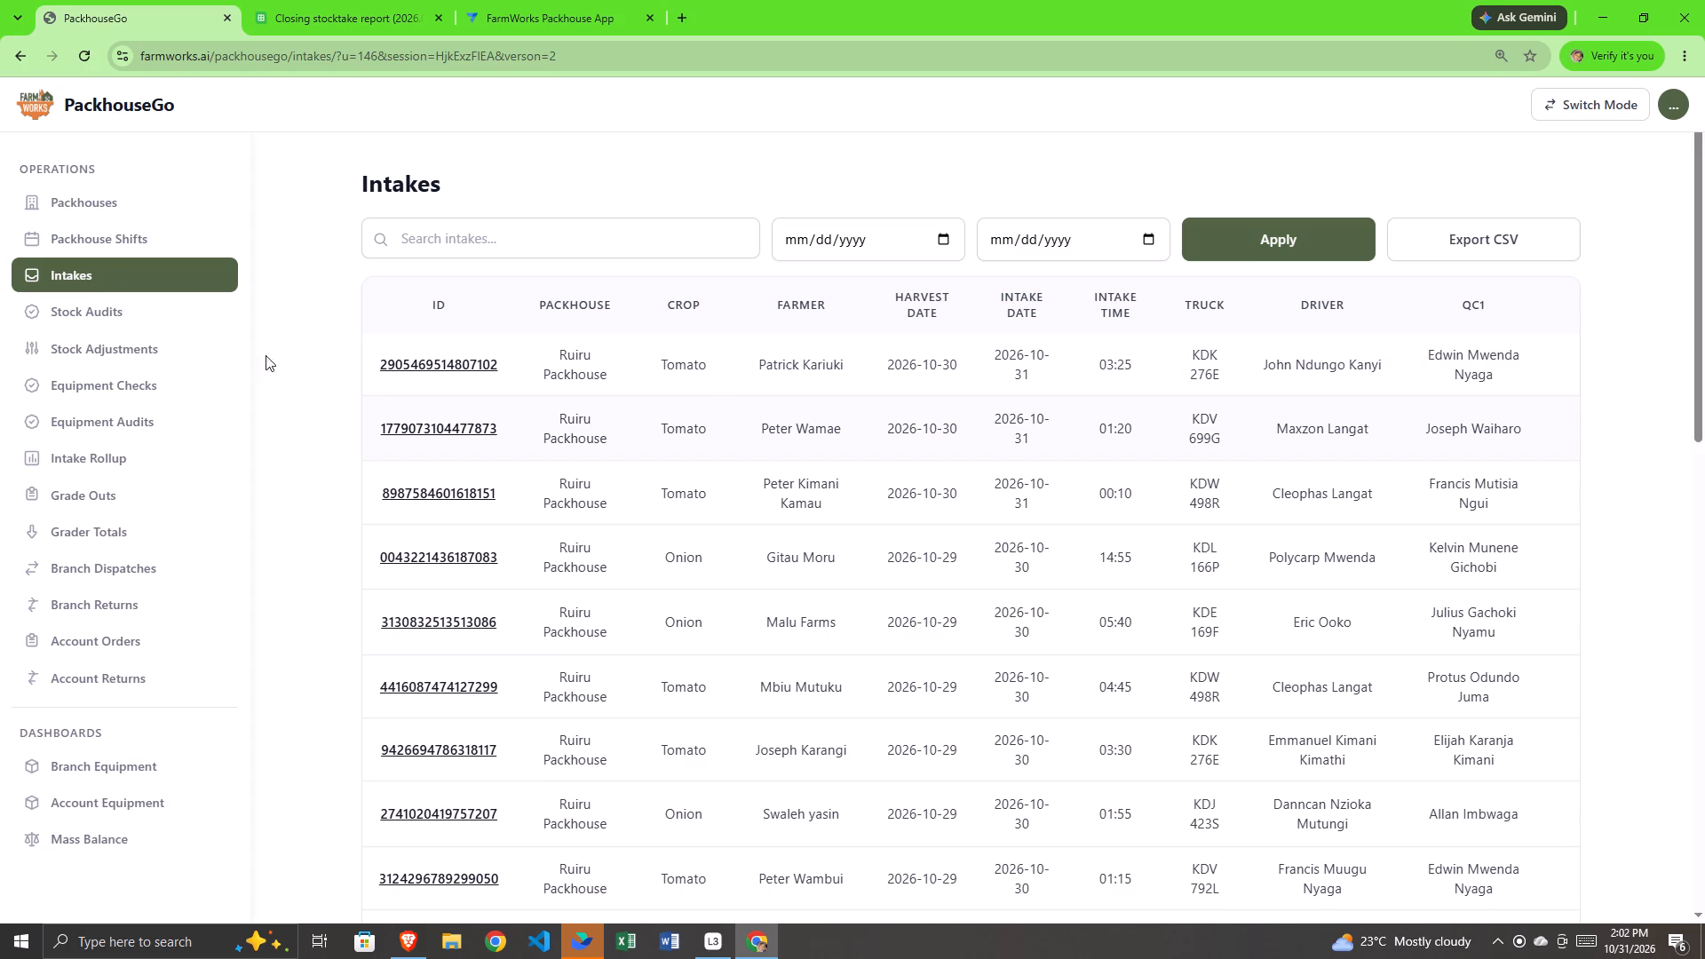
Re-enter the PackhouseGo module through the module selection, open Ruiru Packhouse and expand its intakes.
{"action": "left_click", "coordinate": [1582, 112]}
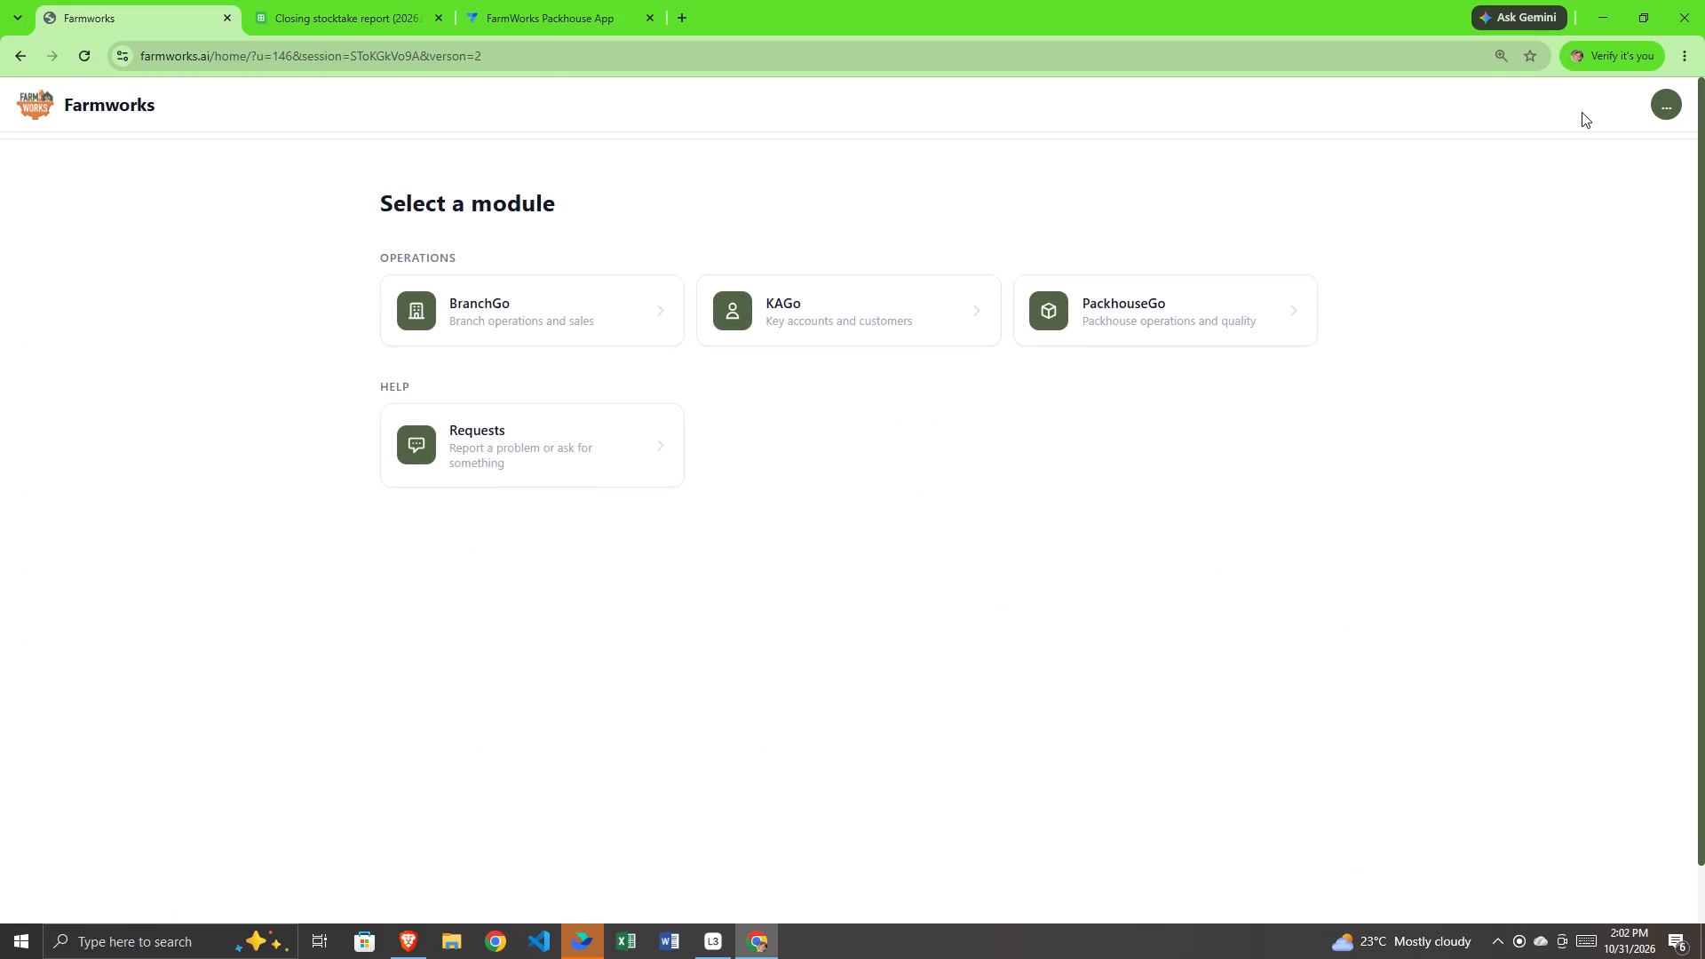
{"action": "left_click", "coordinate": [1134, 322]}
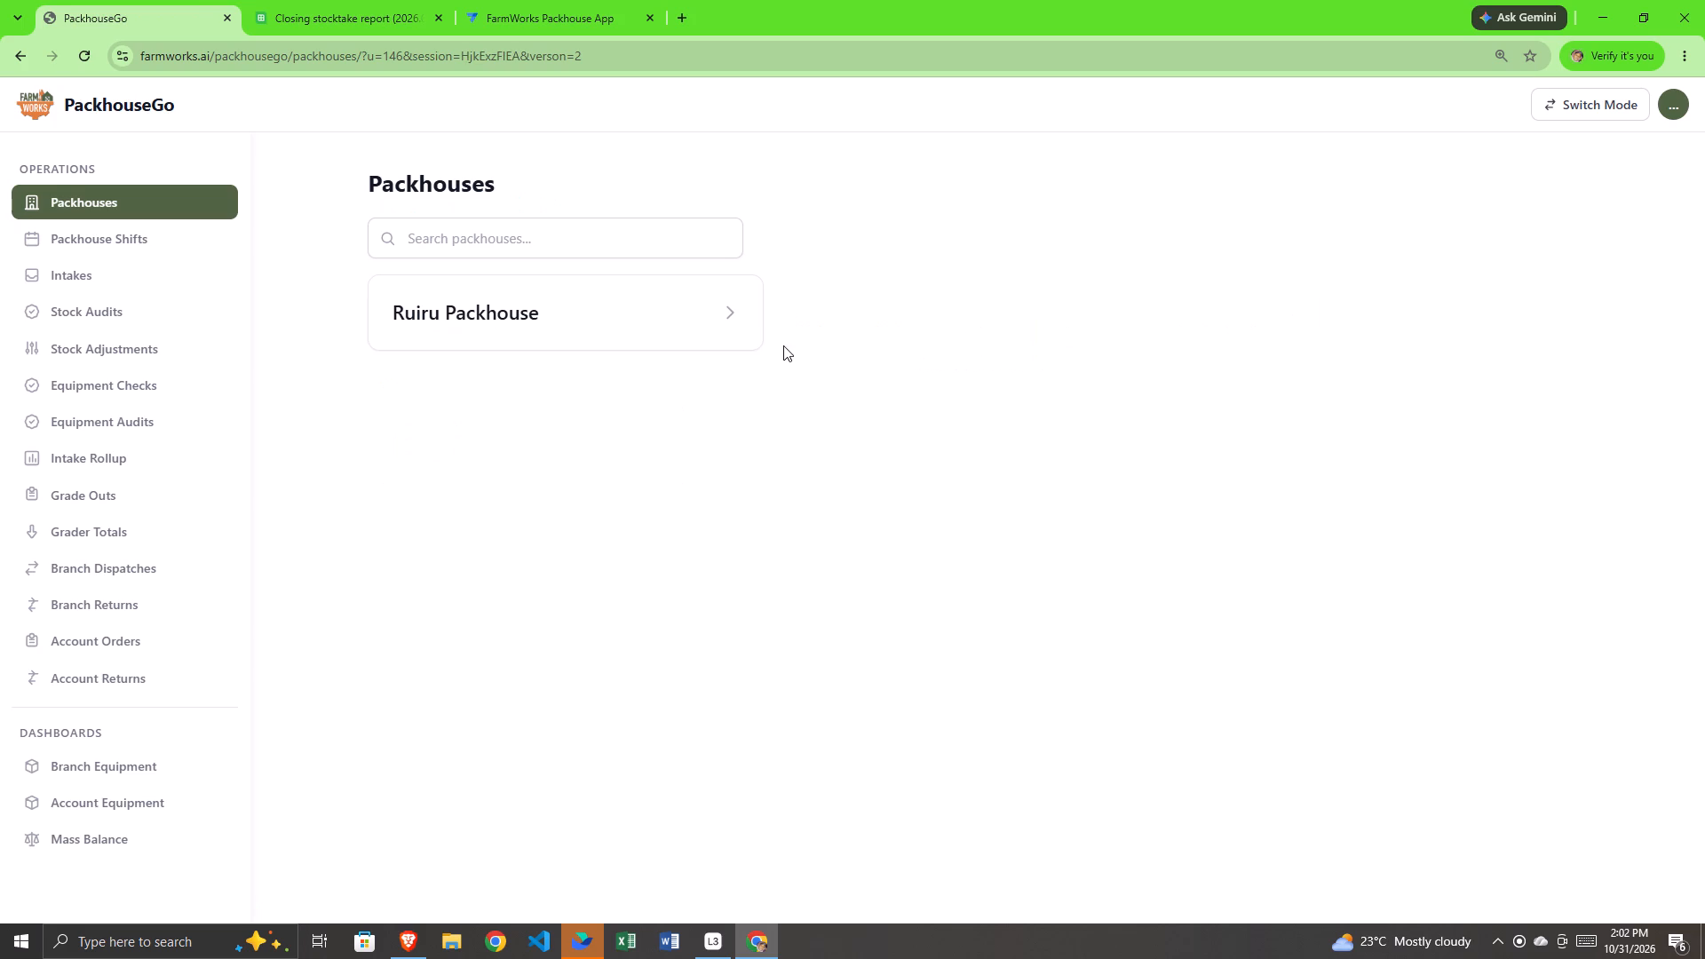
{"action": "left_click", "coordinate": [614, 306]}
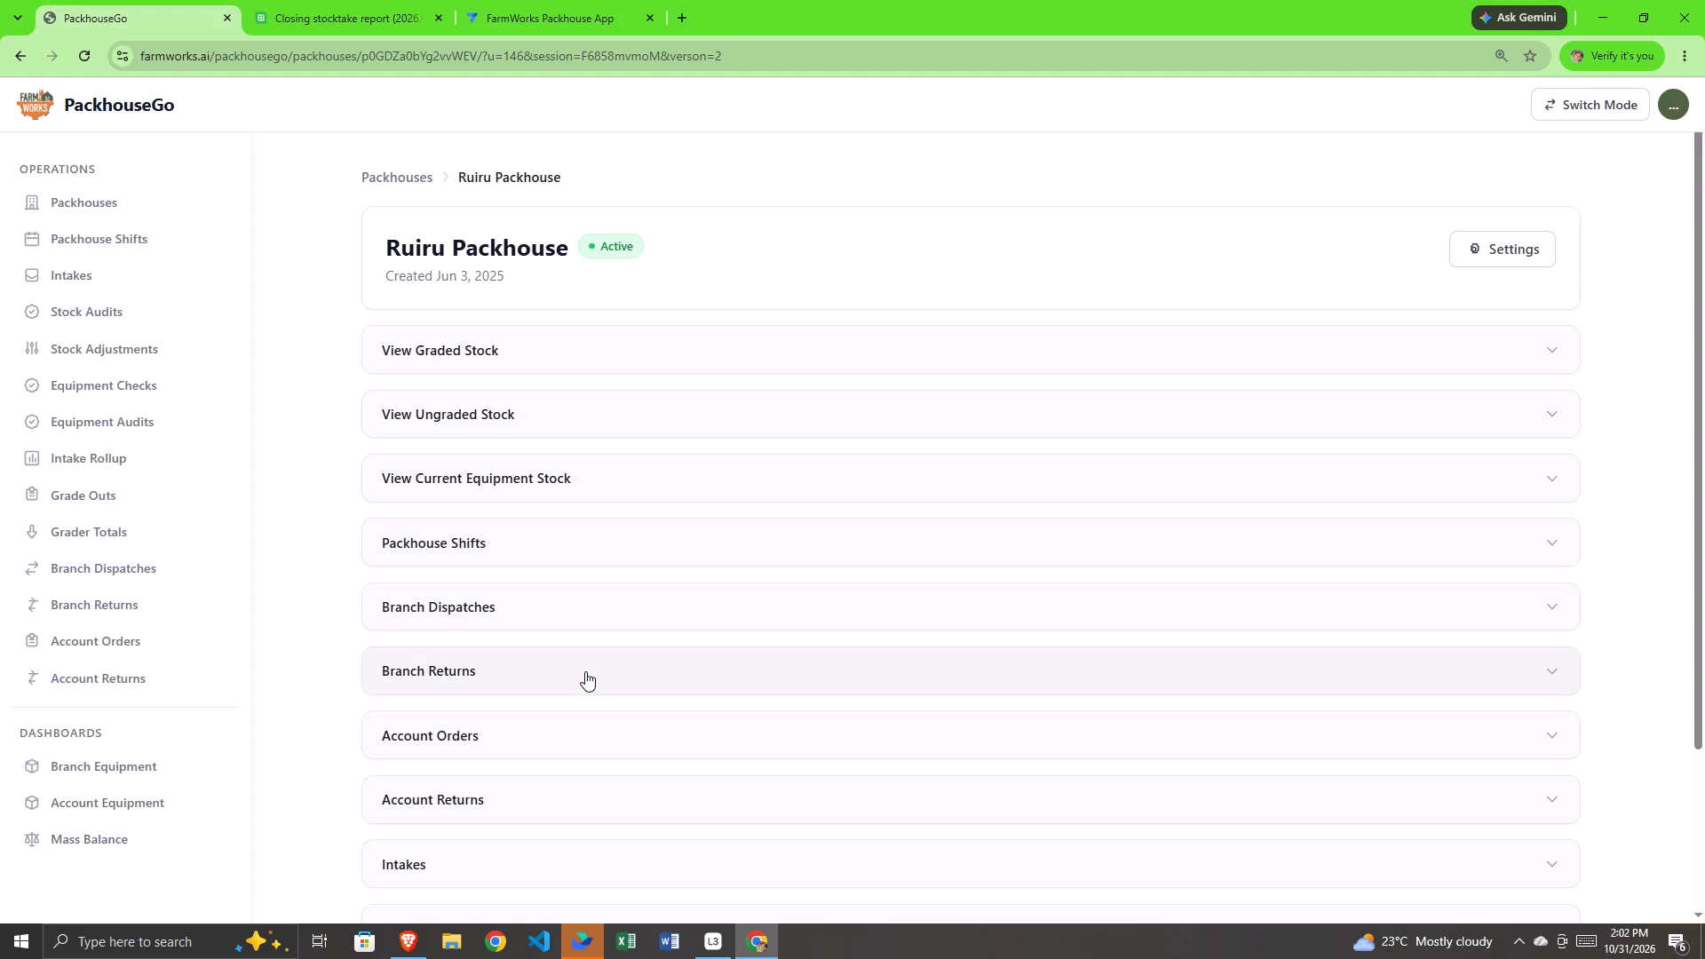
{"action": "scroll", "coordinate": [585, 671], "scroll_direction": "down", "scroll_amount": 1}
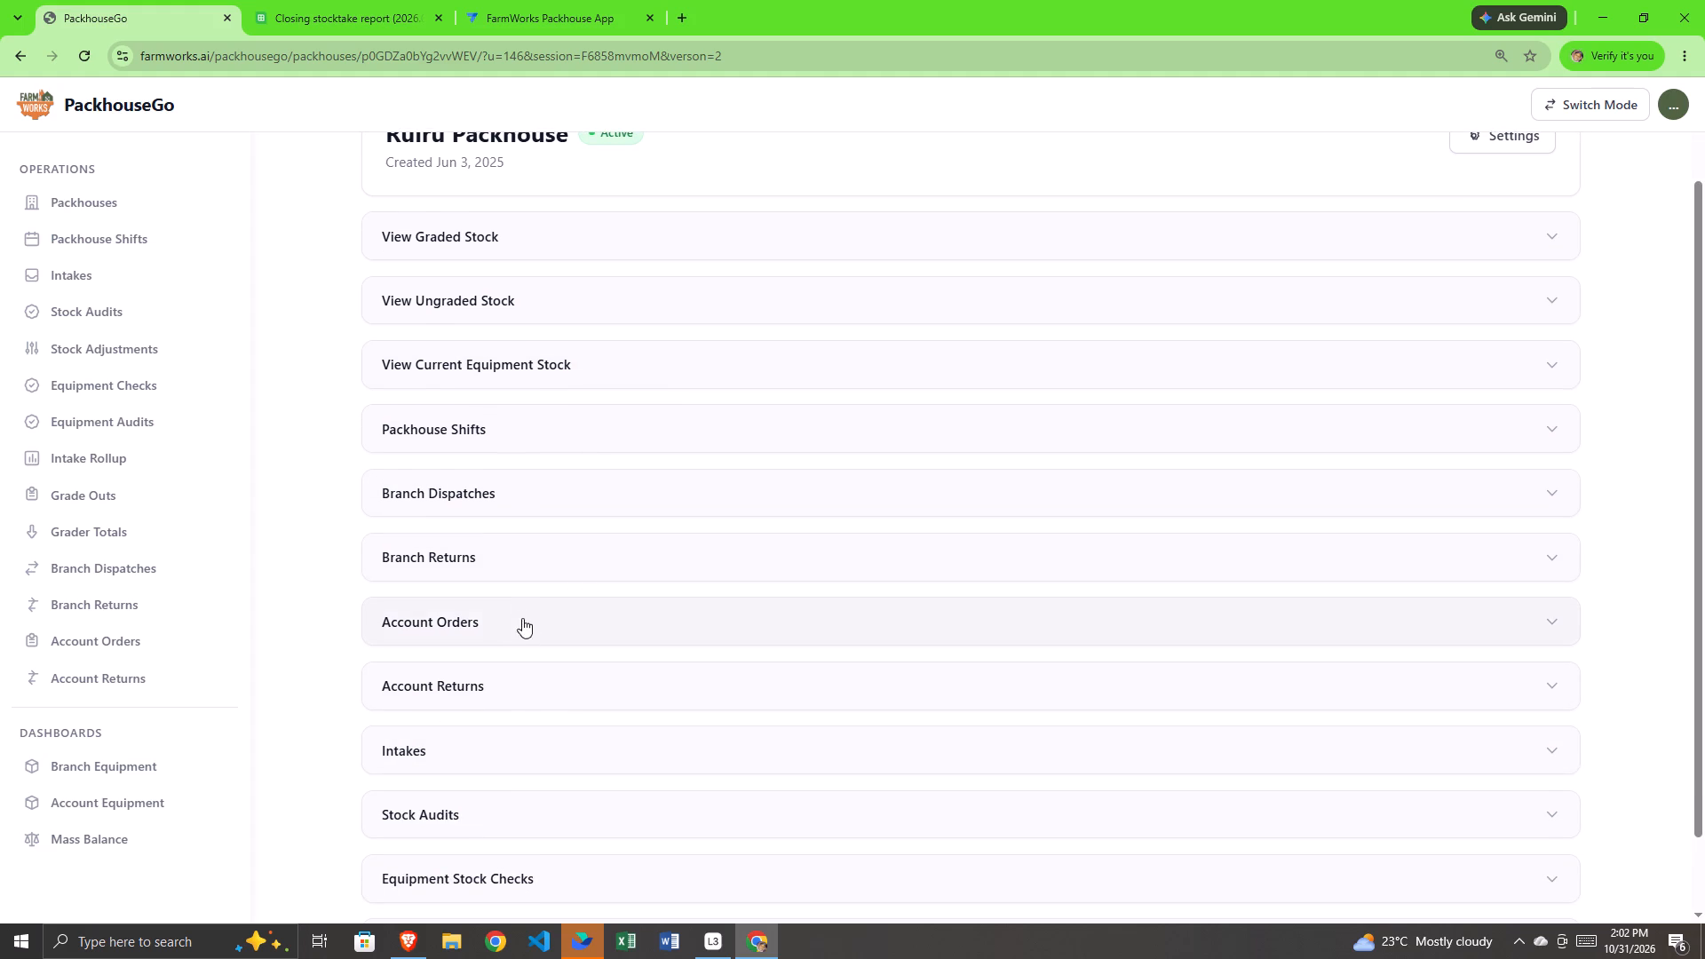
{"action": "scroll", "coordinate": [527, 634], "scroll_direction": "down", "scroll_amount": 1}
{"action": "left_click", "coordinate": [456, 662]}
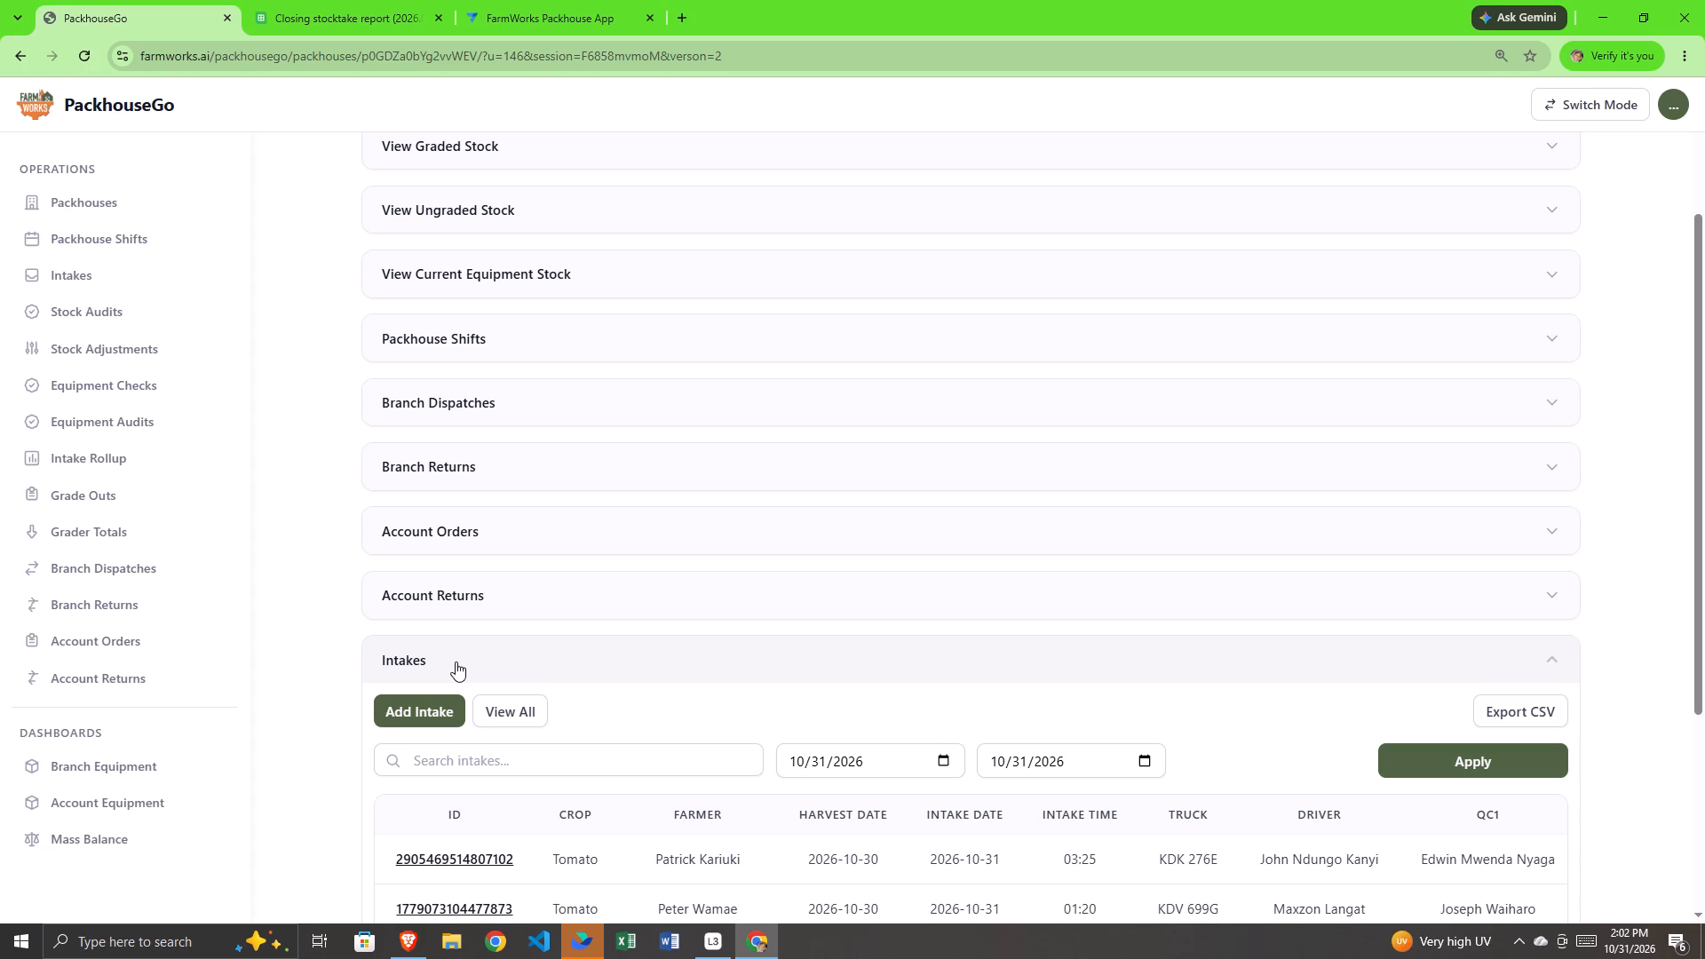
{"action": "scroll", "coordinate": [734, 622], "scroll_direction": "down", "scroll_amount": 4}
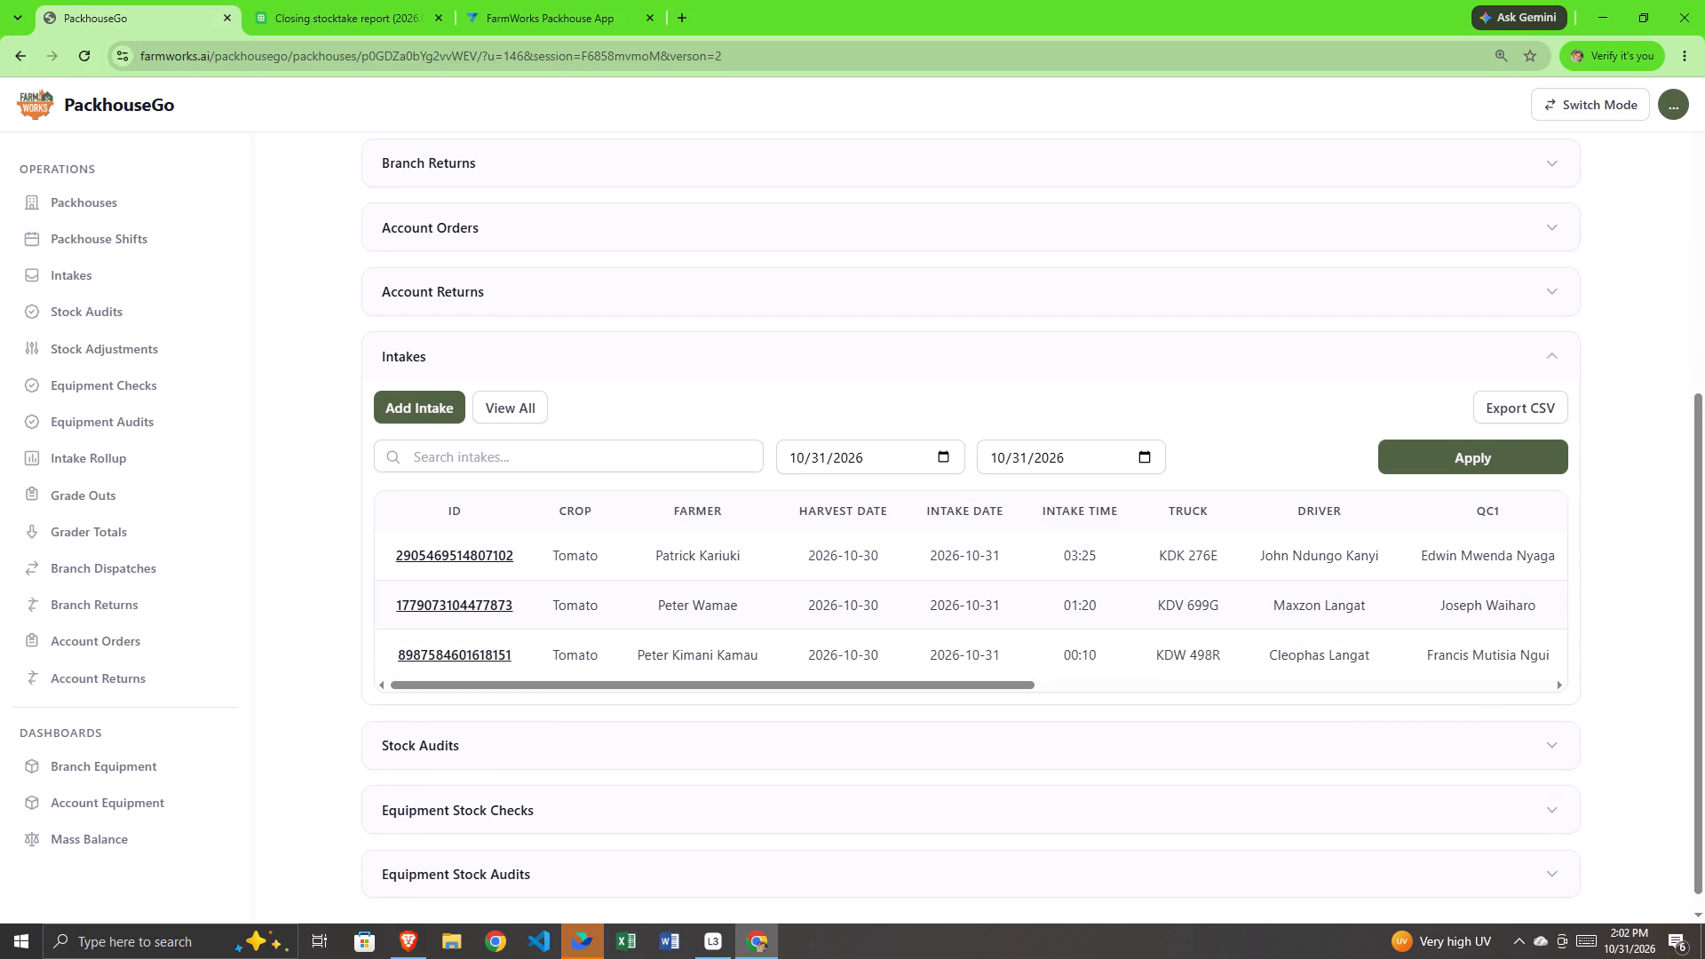
Open the 01:20 tomato intake of 31 October and examine its details, current stock and grade outs.
{"action": "left_click", "coordinate": [462, 611]}
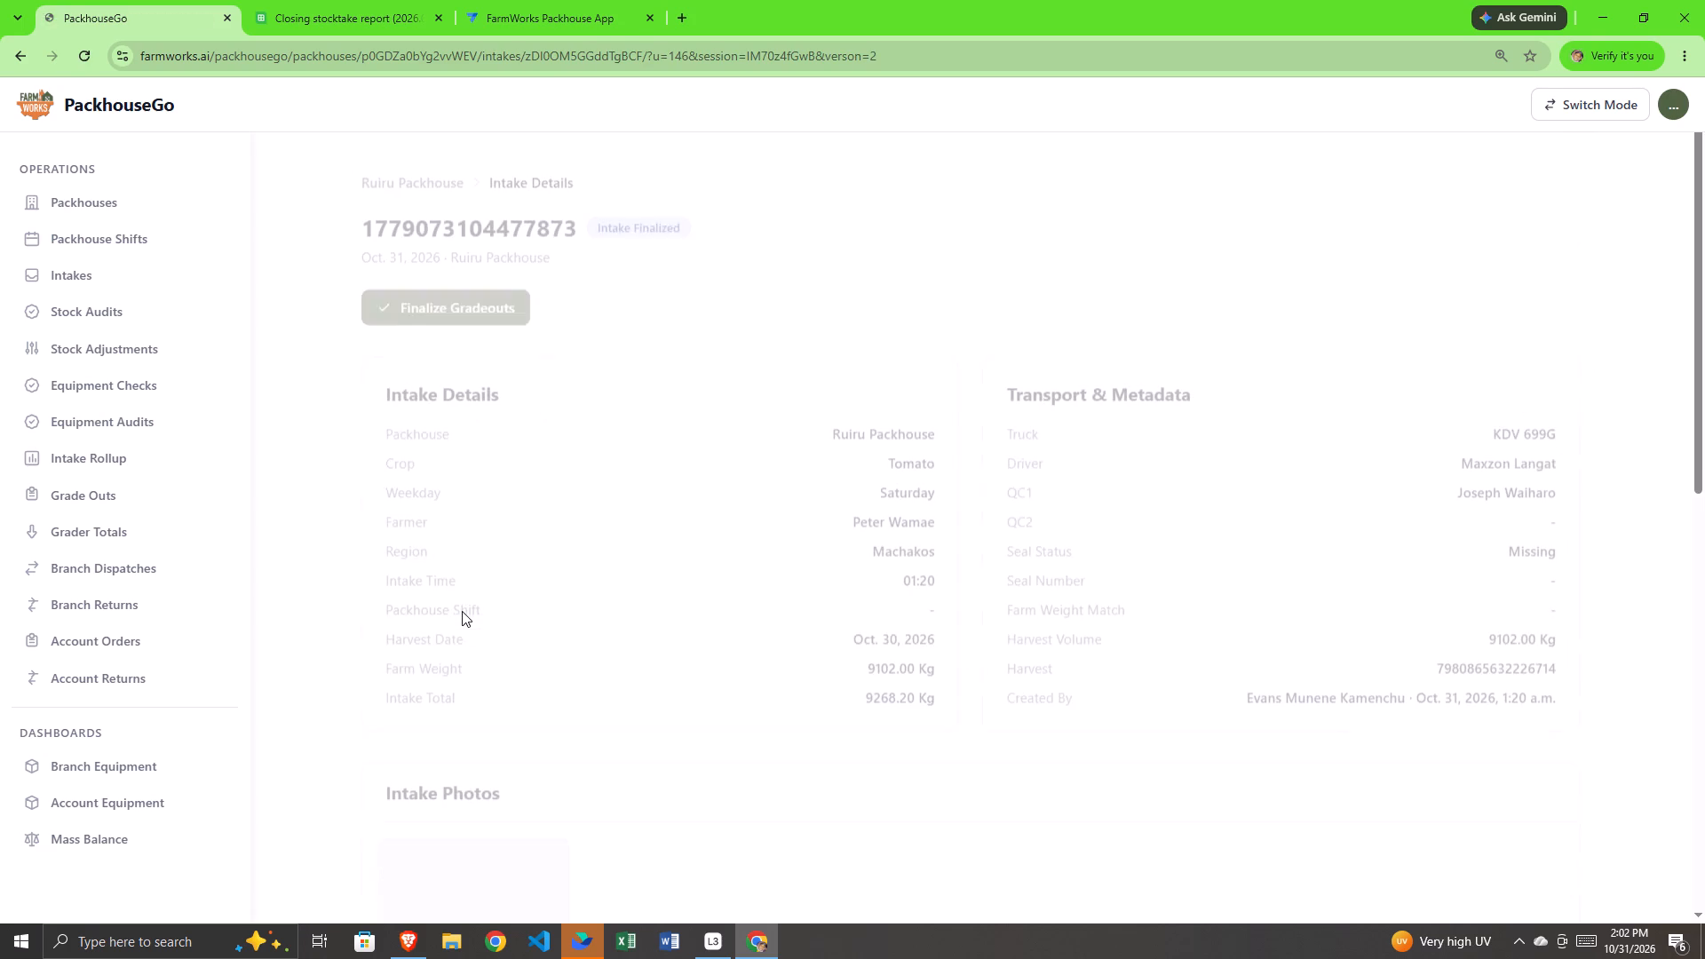
{"action": "scroll", "coordinate": [811, 915], "scroll_direction": "down", "scroll_amount": 4}
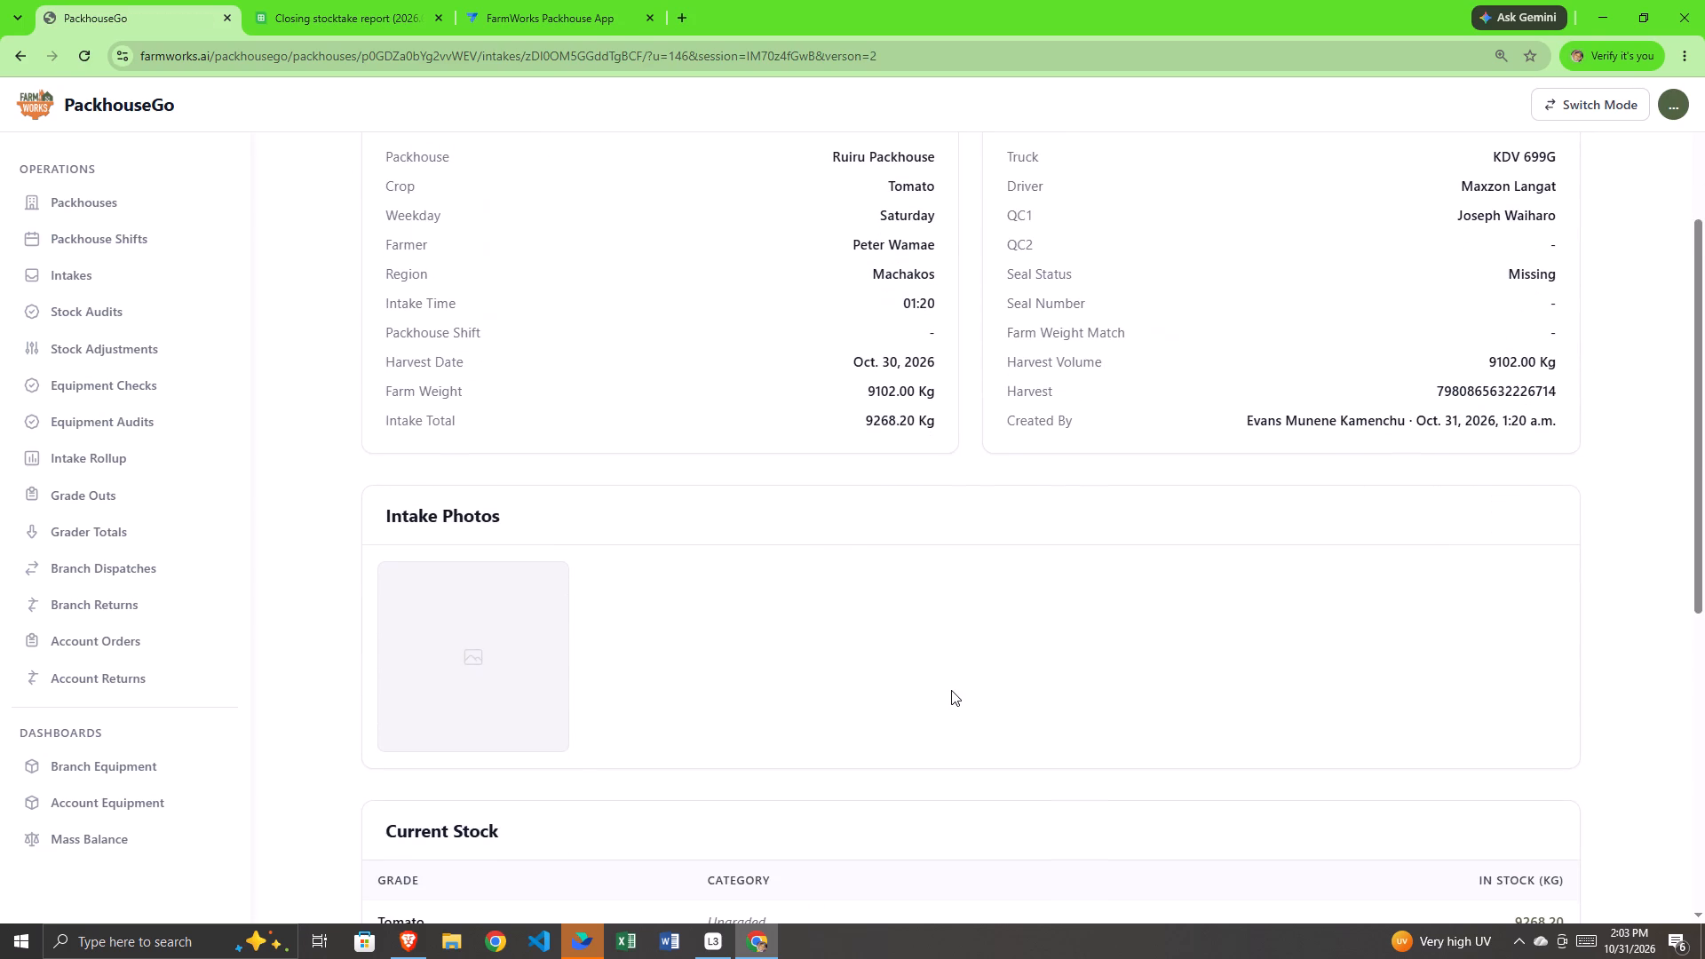
{"action": "scroll", "coordinate": [951, 690], "scroll_direction": "down", "scroll_amount": 4}
{"action": "scroll", "coordinate": [932, 577], "scroll_direction": "down", "scroll_amount": 2}
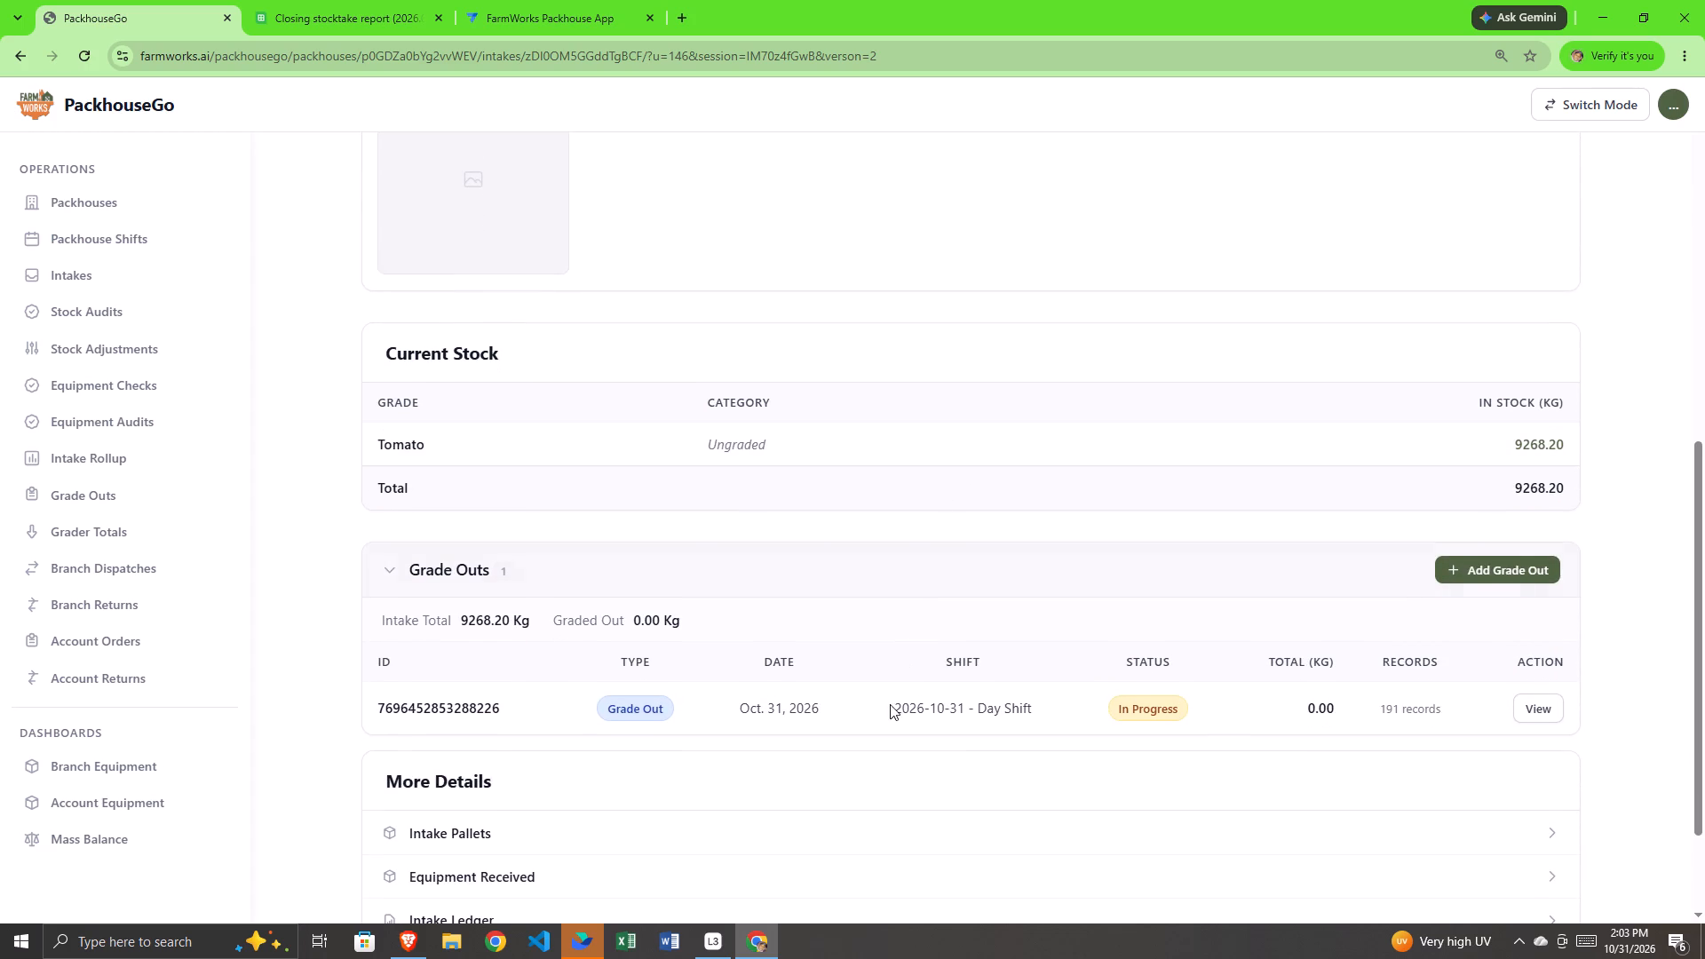
{"action": "scroll", "coordinate": [863, 765], "scroll_direction": "down", "scroll_amount": 2}
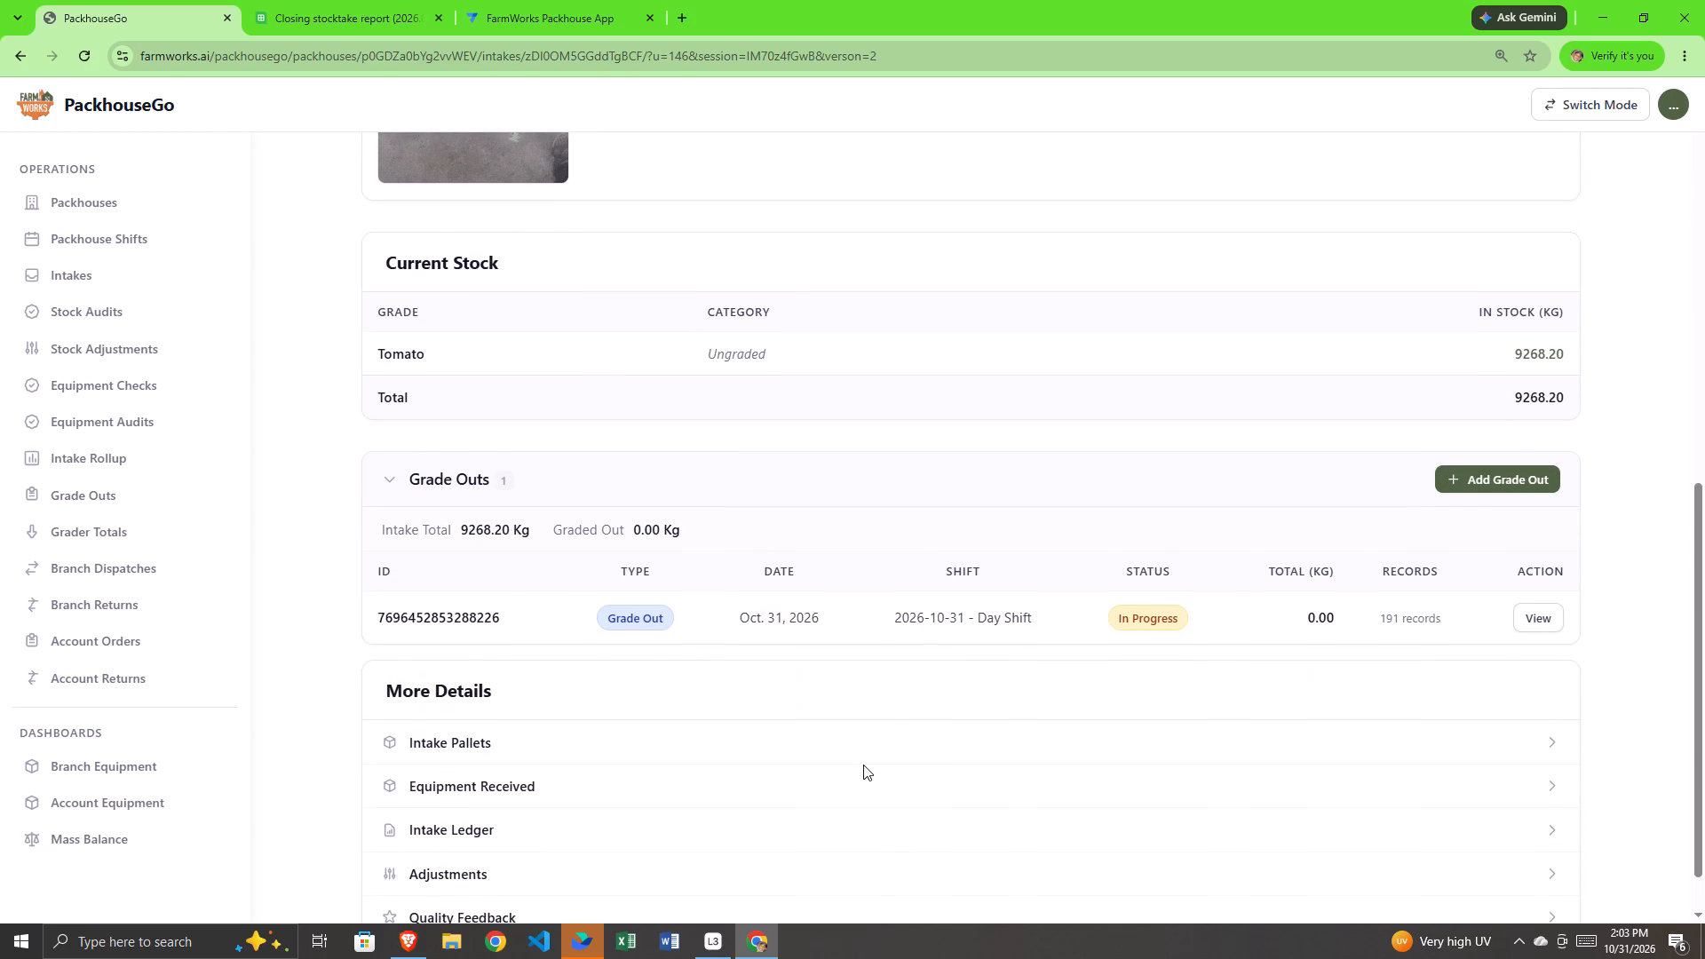
{"action": "scroll", "coordinate": [863, 765], "scroll_direction": "down", "scroll_amount": 2}
{"action": "scroll", "coordinate": [863, 765], "scroll_direction": "up", "scroll_amount": 1}
{"action": "scroll", "coordinate": [955, 506], "scroll_direction": "up", "scroll_amount": 2}
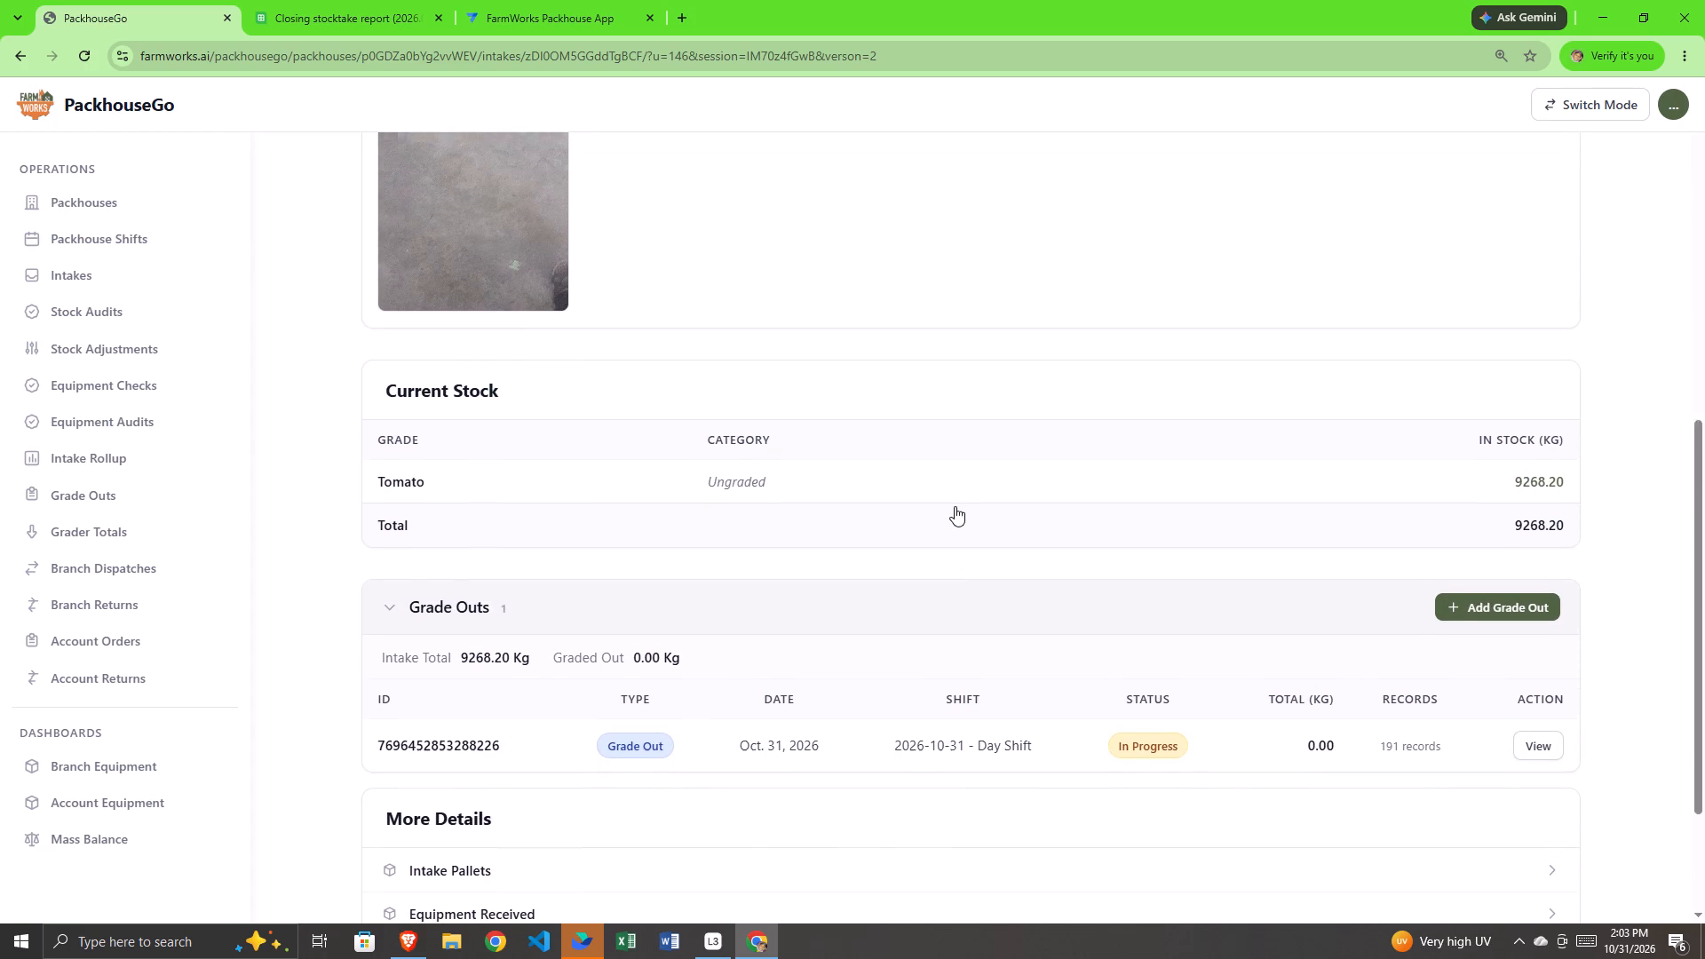
{"action": "scroll", "coordinate": [955, 506], "scroll_direction": "up", "scroll_amount": 2}
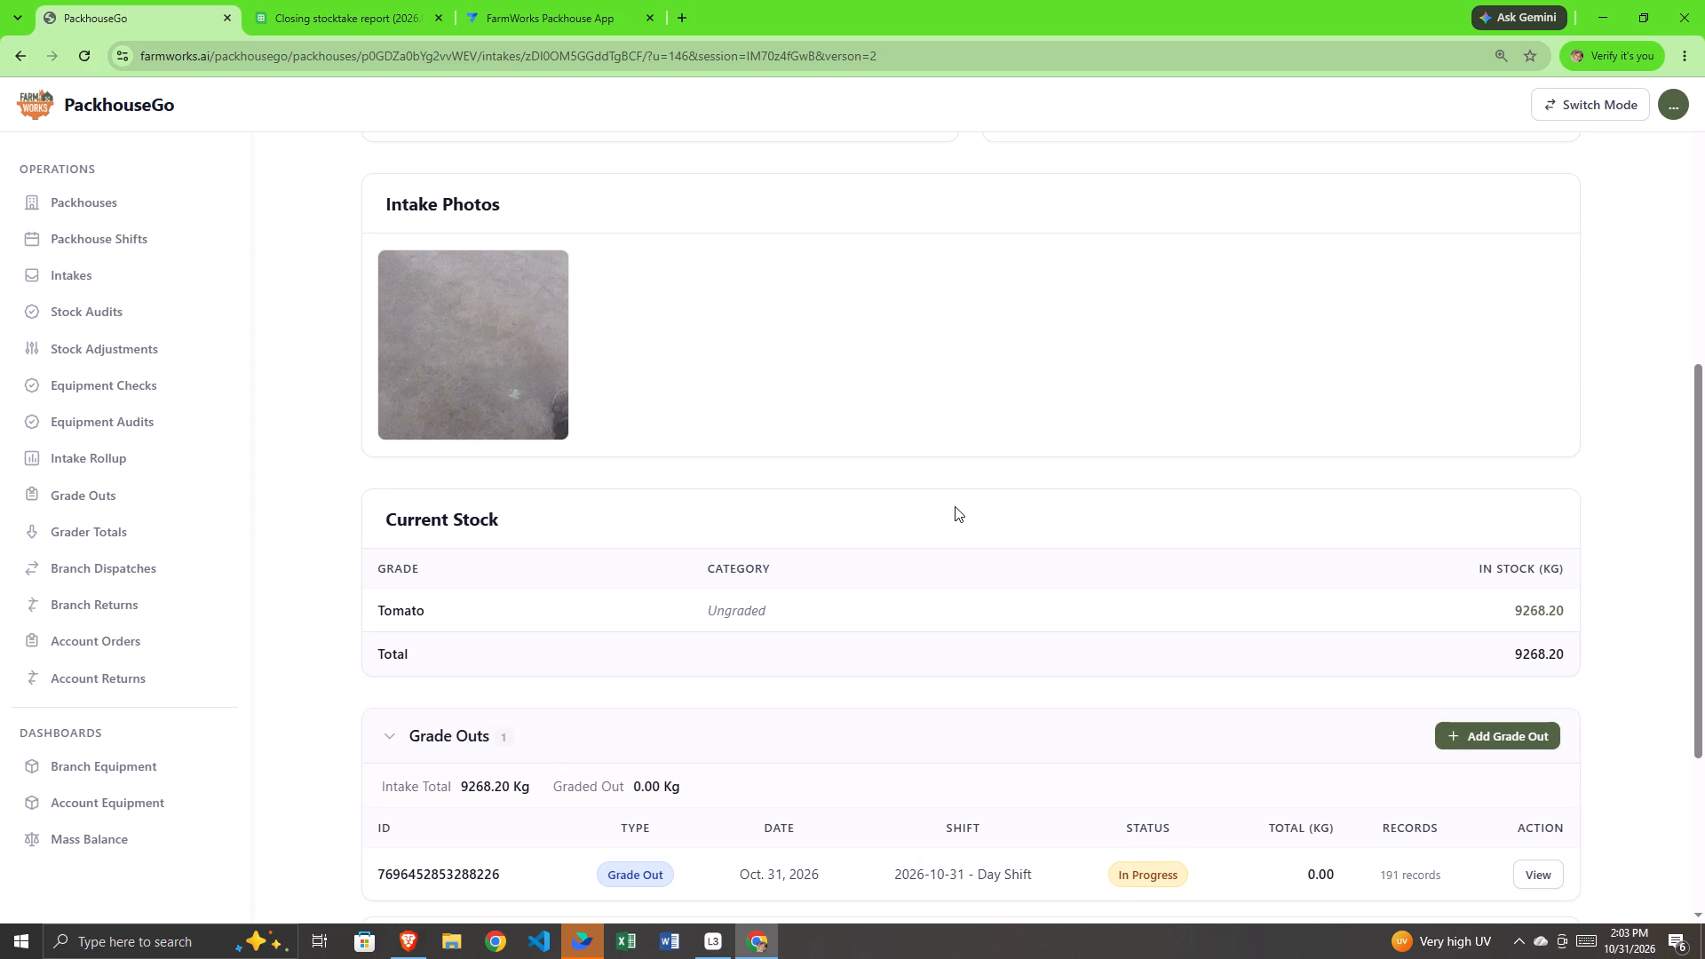
{"action": "scroll", "coordinate": [940, 585], "scroll_direction": "down", "scroll_amount": 3}
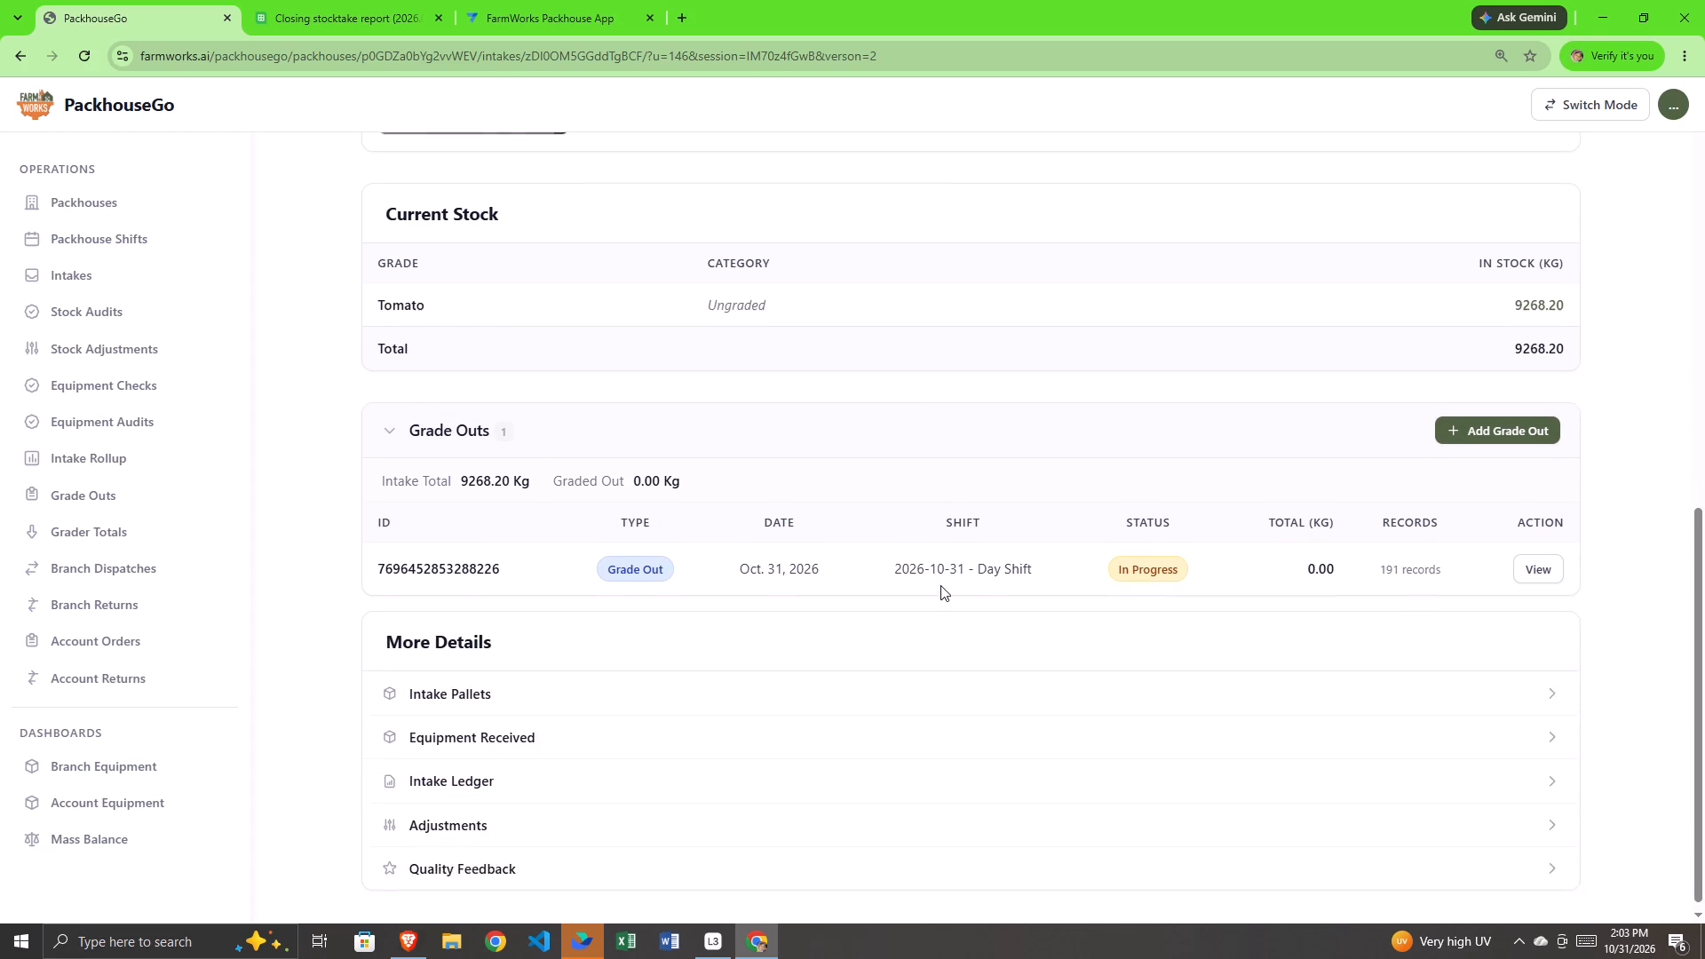
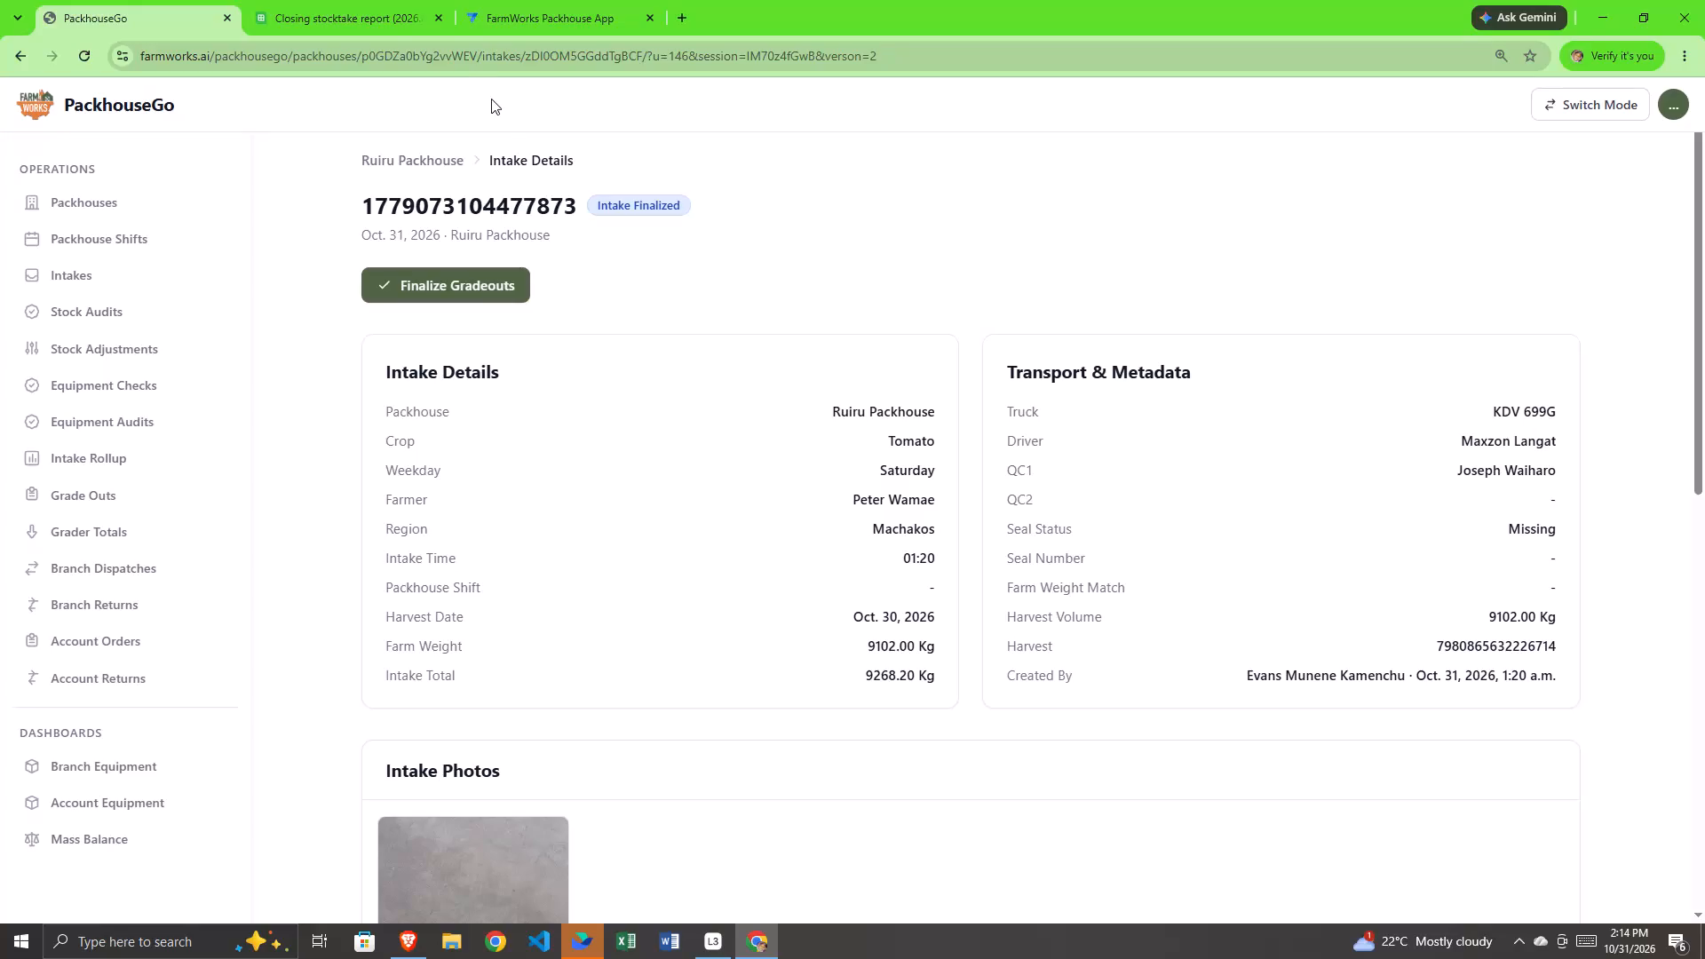
Switch to the closing stocktake report and enter G1 ripe 1177, G1 BB + midripe 229 and Market BB 0 for the 31/10/2026 1:20 tomato intake.
{"action": "left_click", "coordinate": [364, 23]}
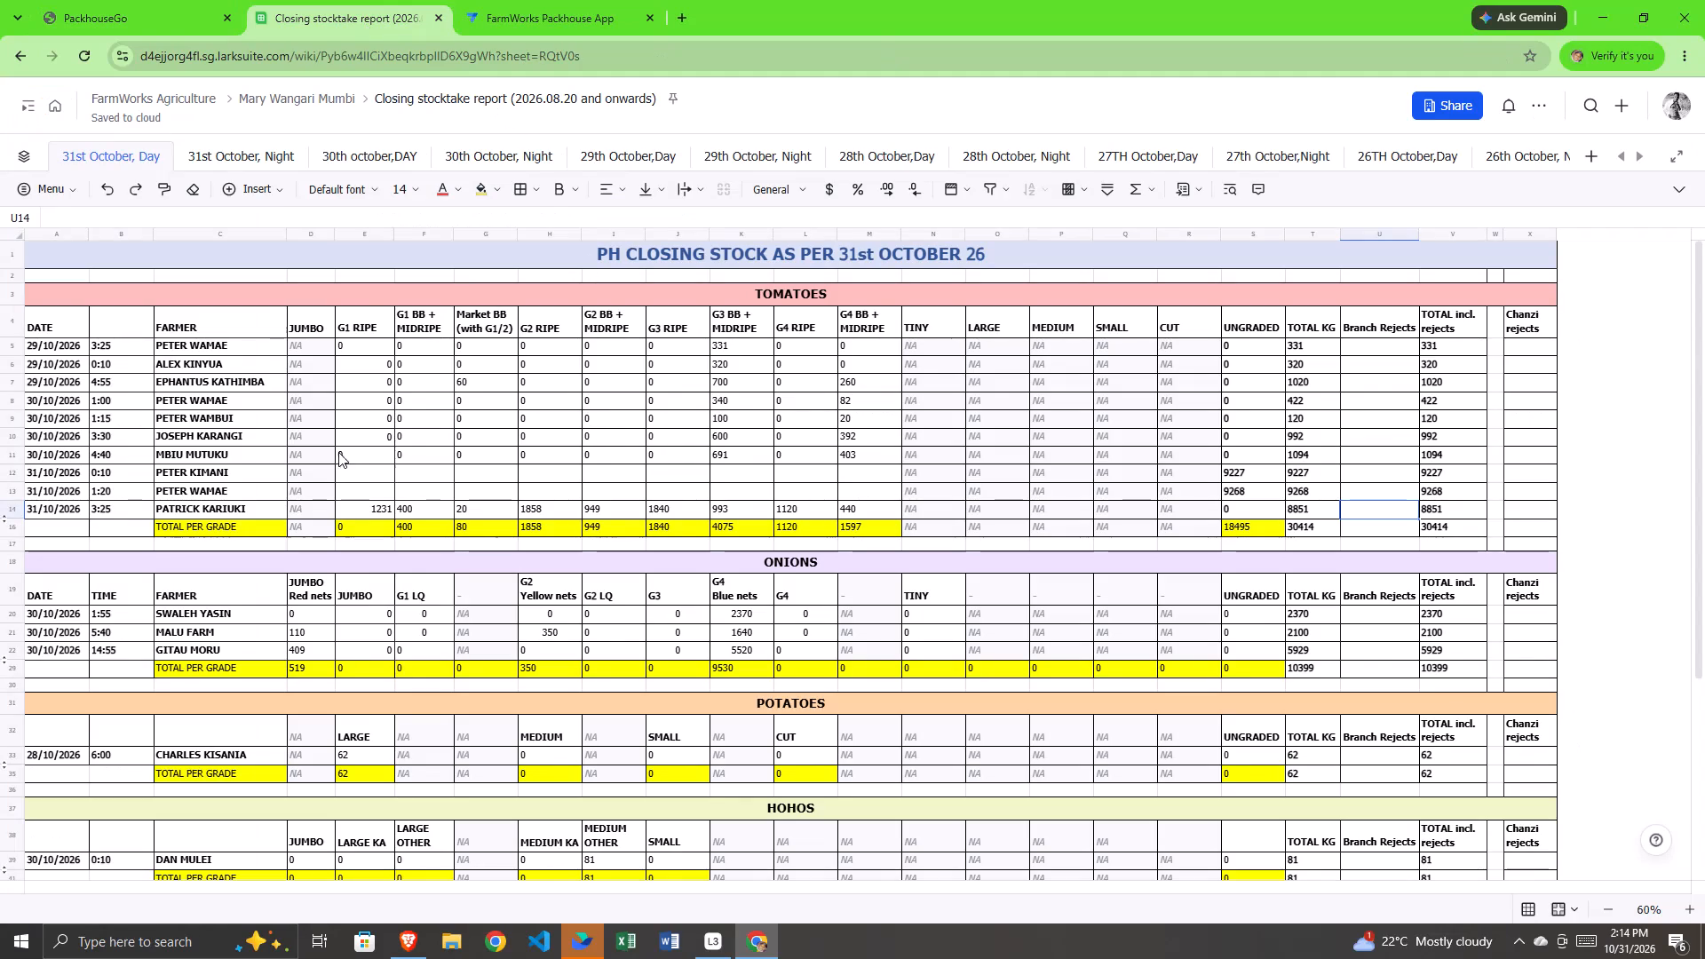
{"action": "left_click", "coordinate": [361, 490]}
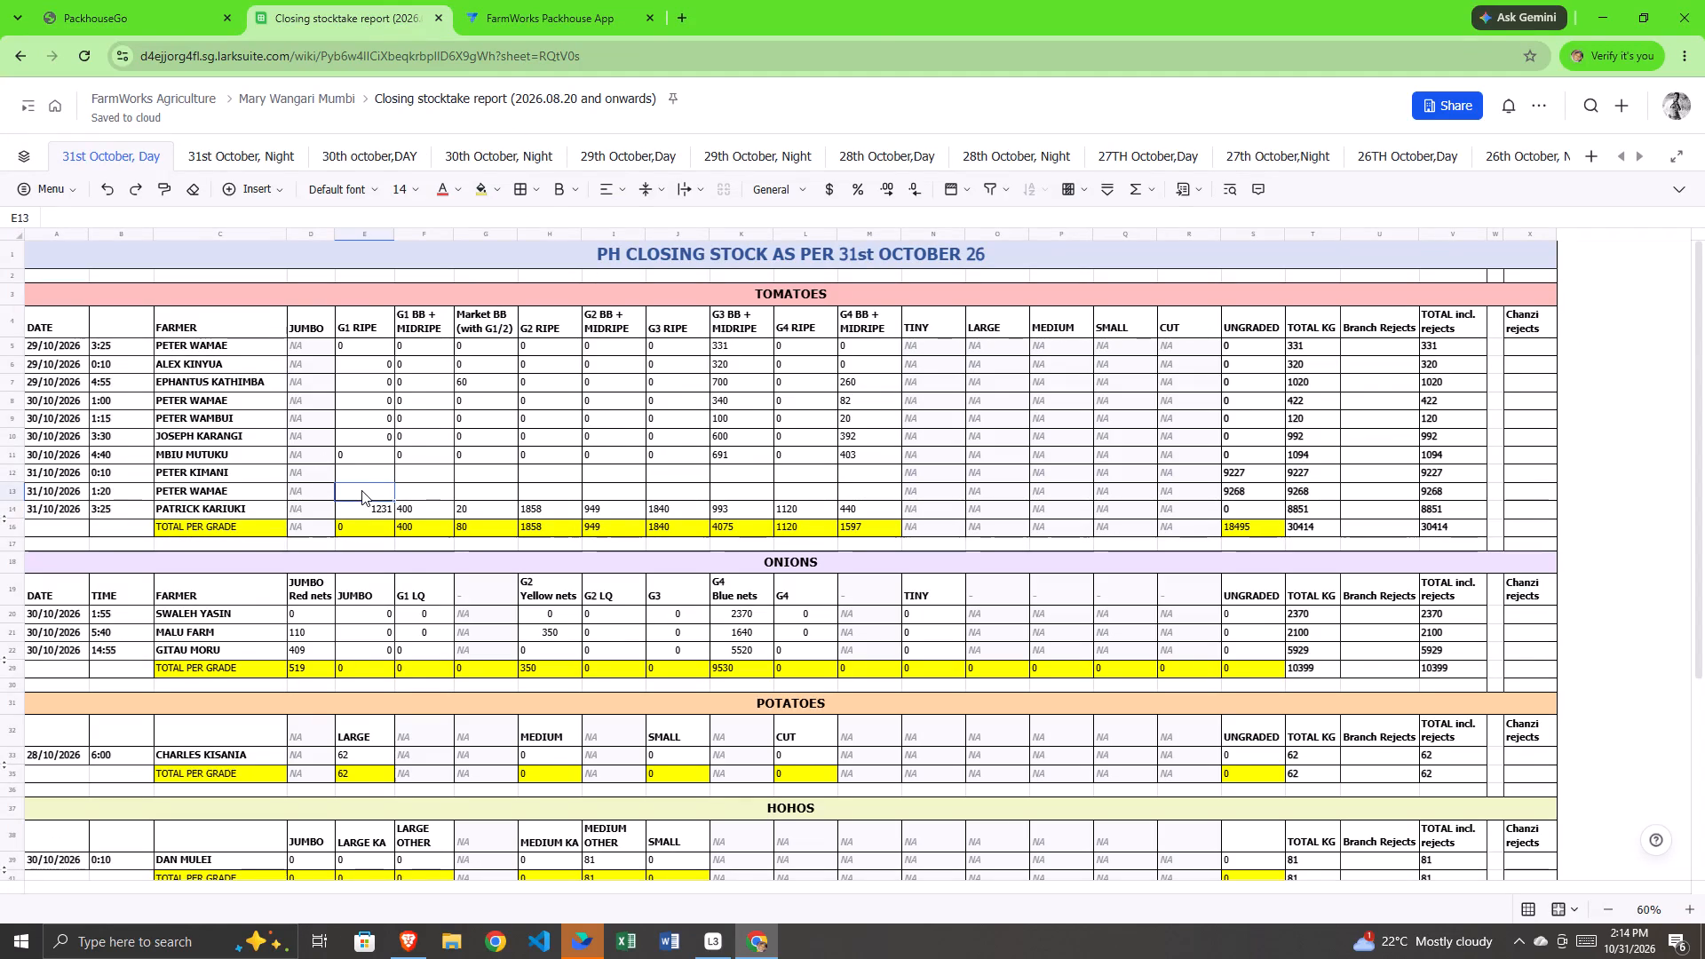
{"action": "type", "text": "11"}
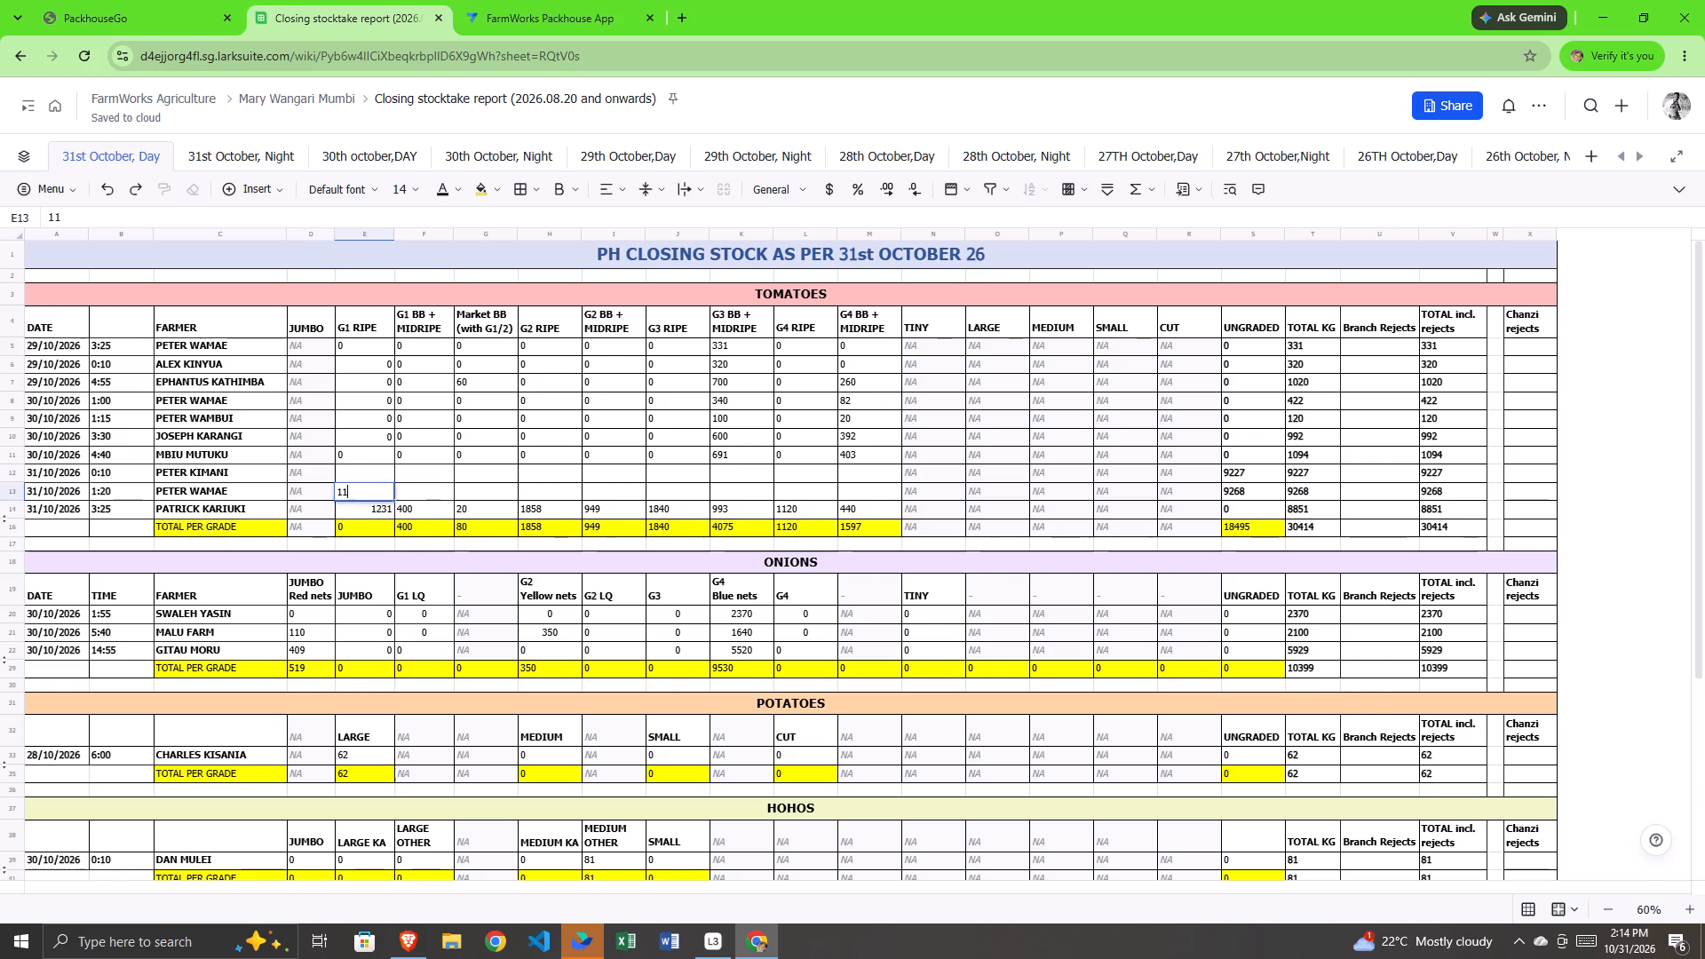
{"action": "type", "text": "77"}
{"action": "key", "text": "Right"}
{"action": "type", "text": "229"}
{"action": "key", "text": "Right"}
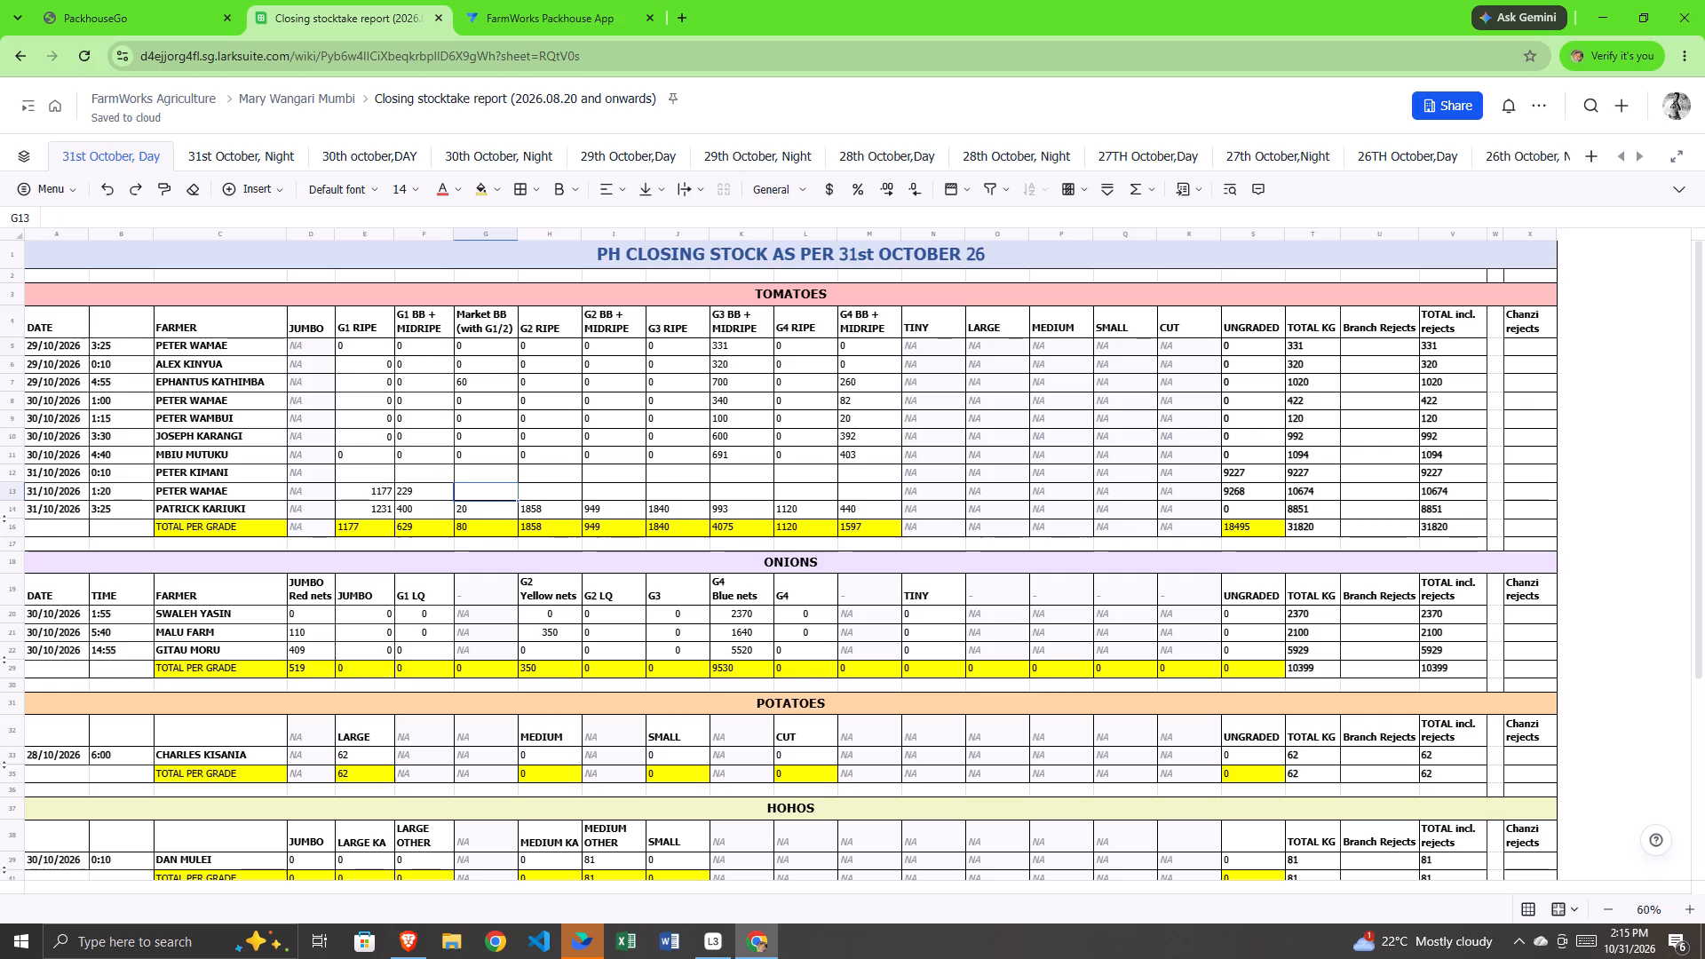
{"action": "key", "text": "0"}
{"action": "key", "text": "Right"}
In the 1:20 tomato row, enter G2 ripe 2141, G2 BB + midripe 558, G3 ripe 2383 and G3 BB + midripe 756.
{"action": "type", "text": "2141"}
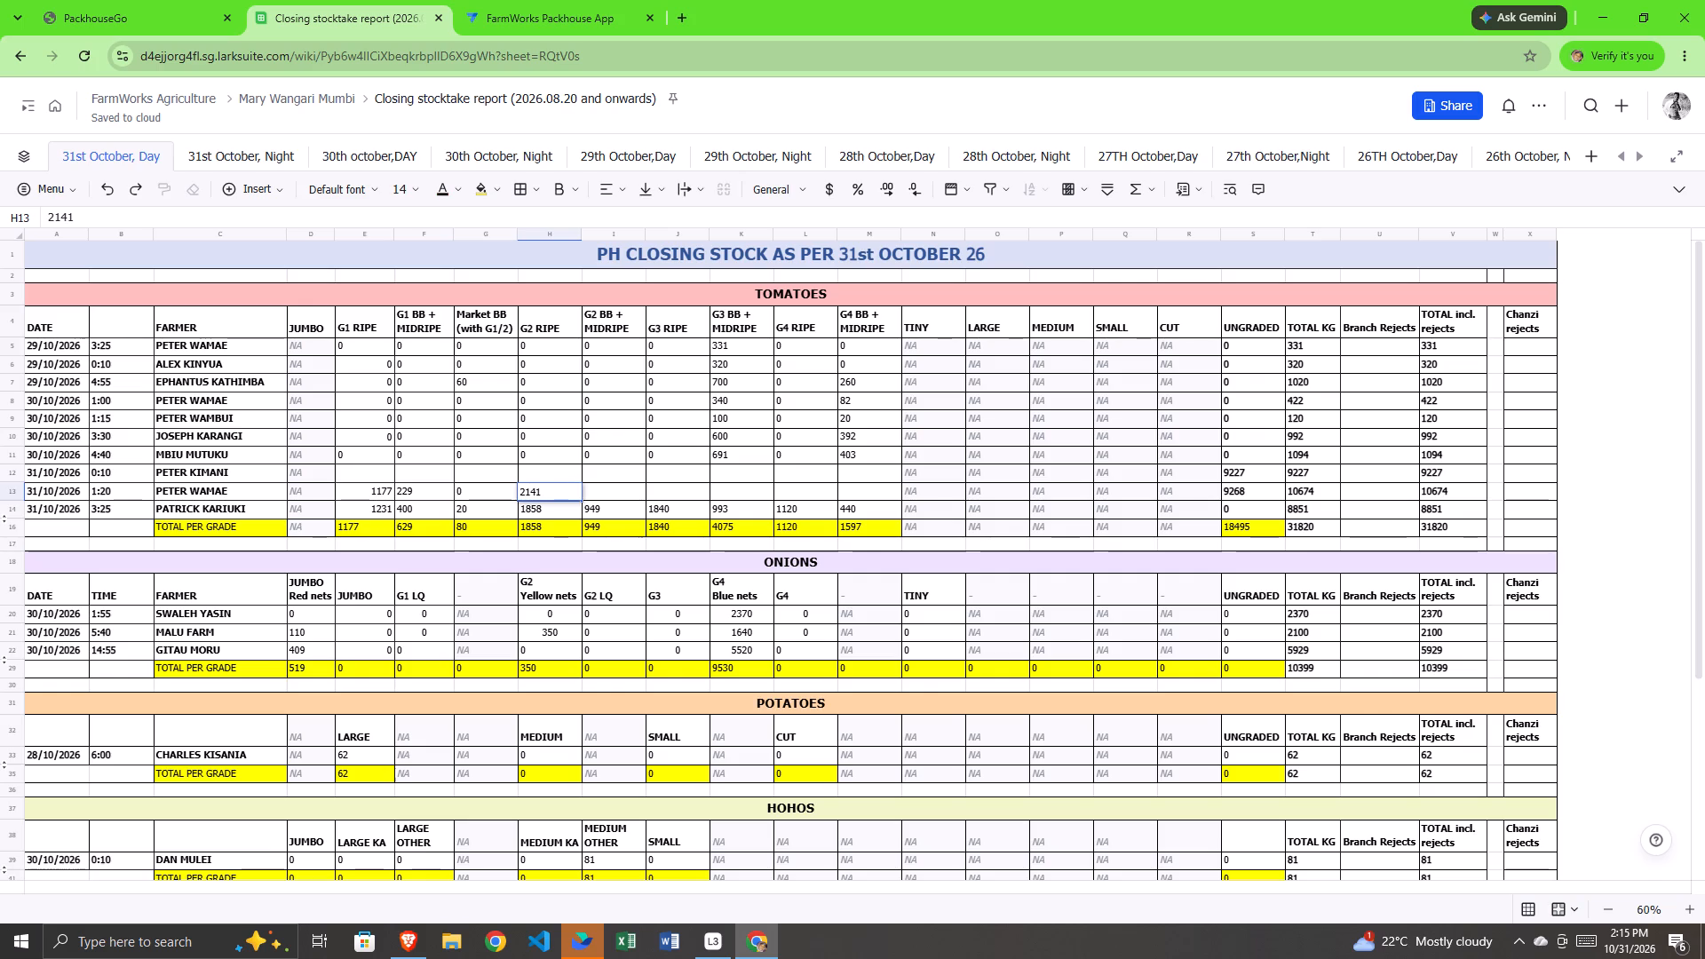
{"action": "key", "text": "Right"}
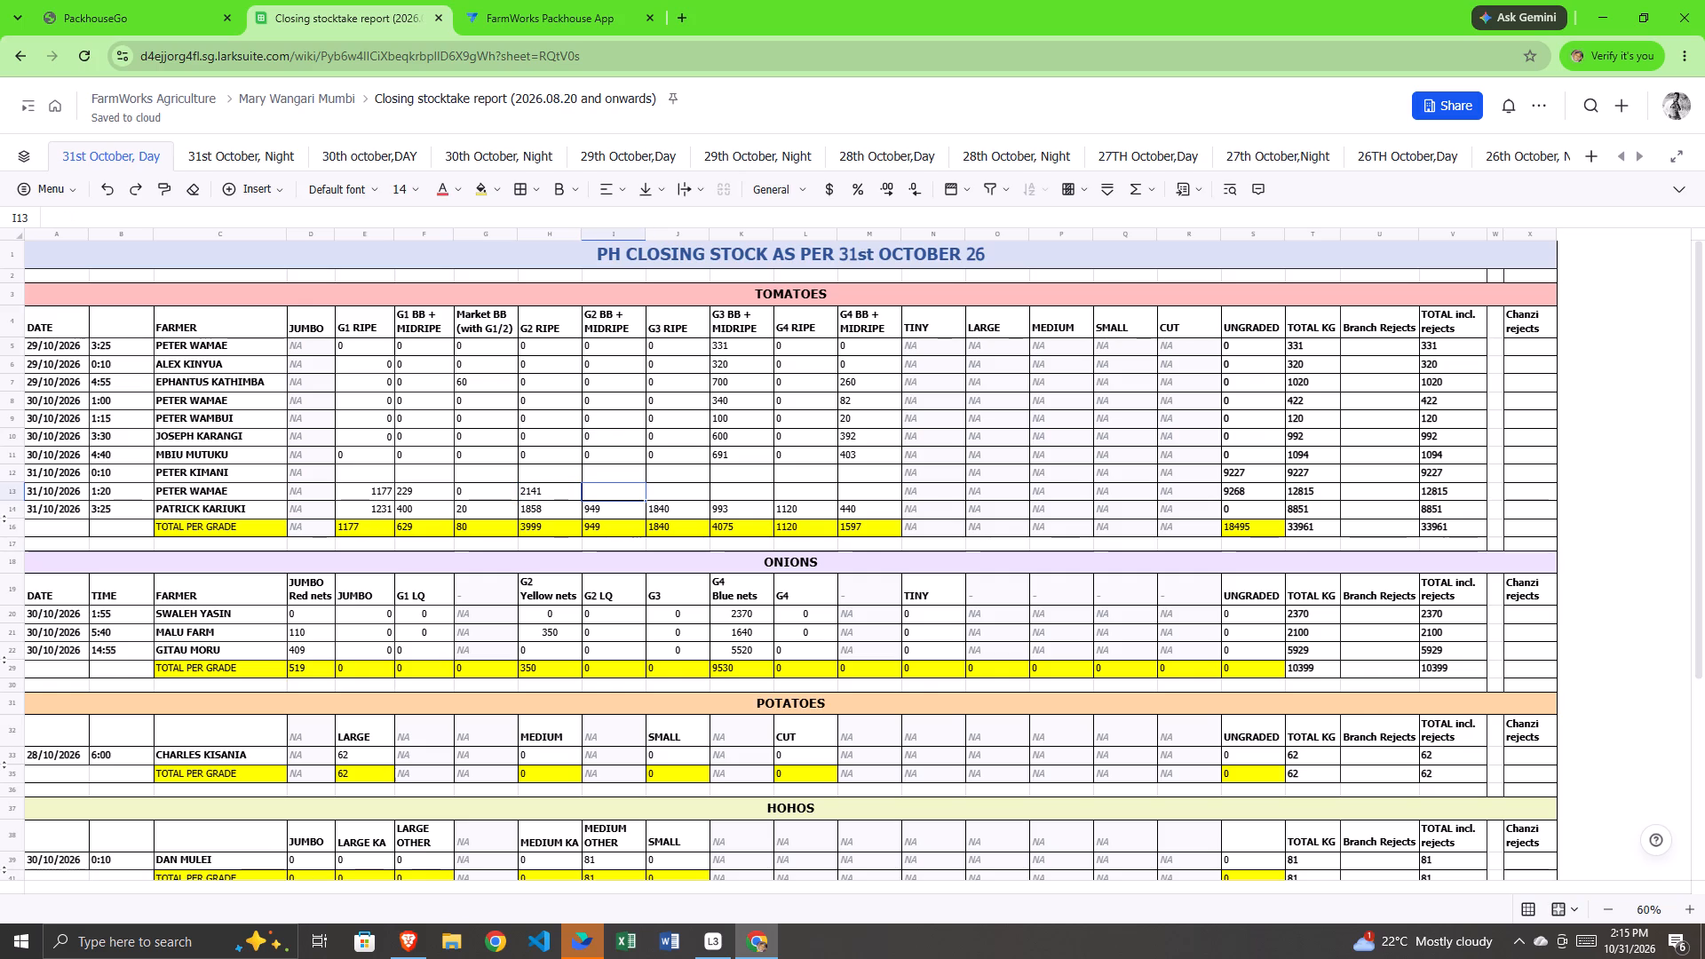
{"action": "type", "text": "558"}
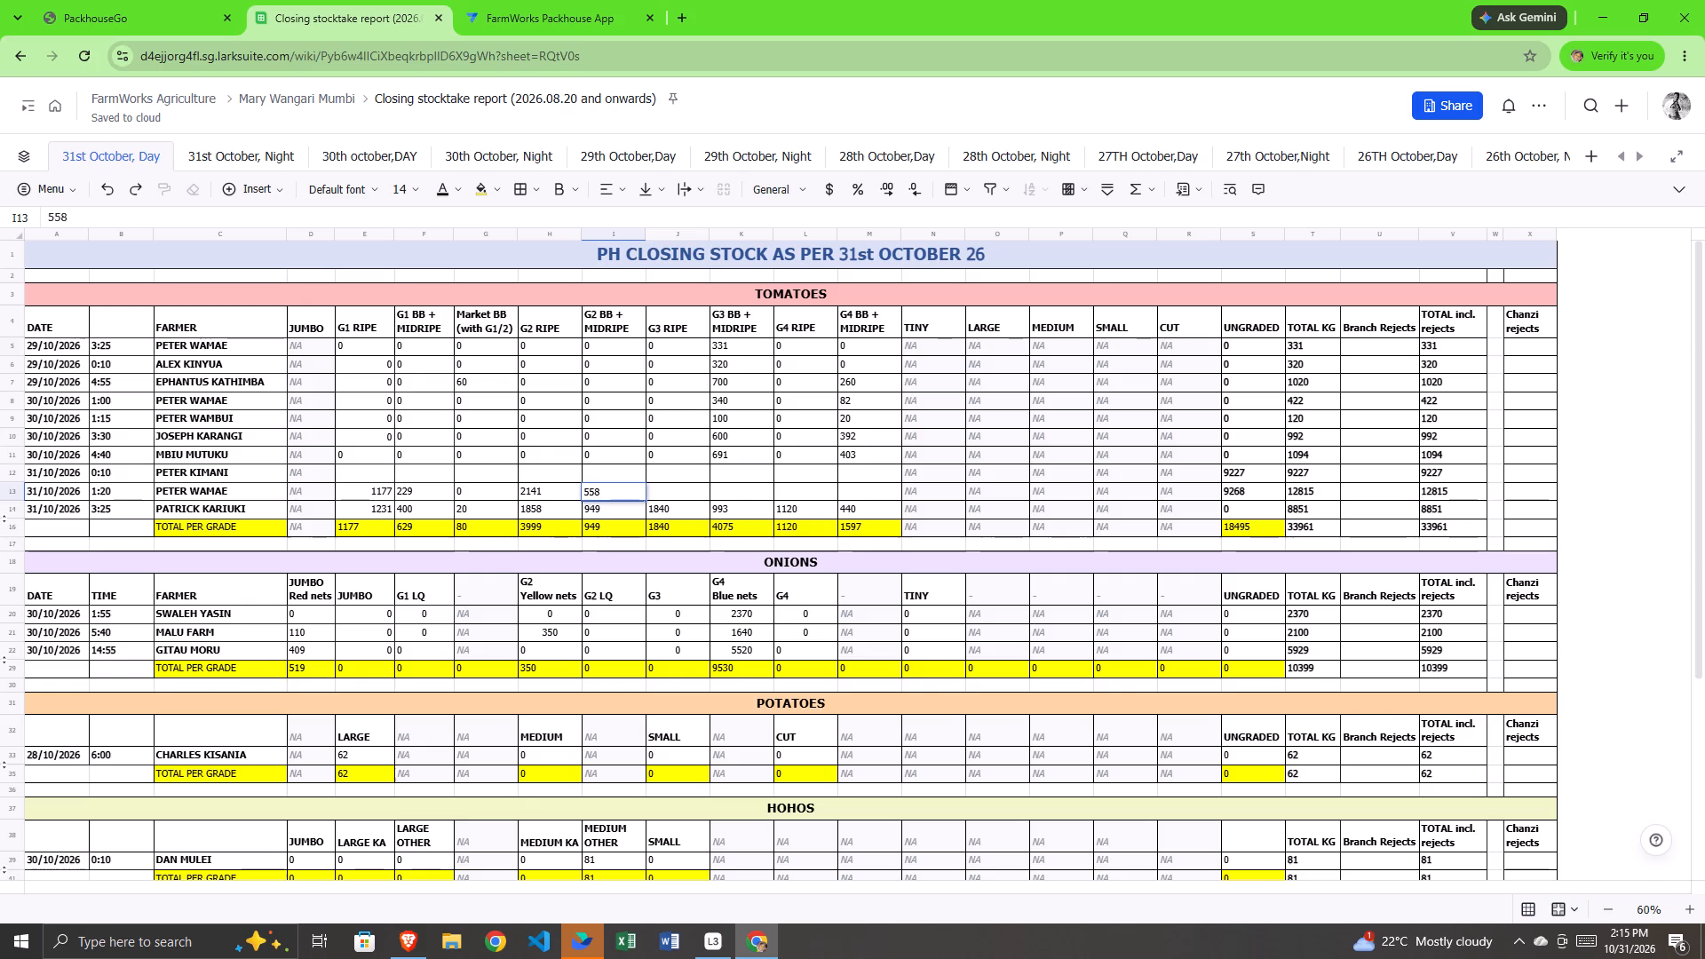
{"action": "key", "text": "Right"}
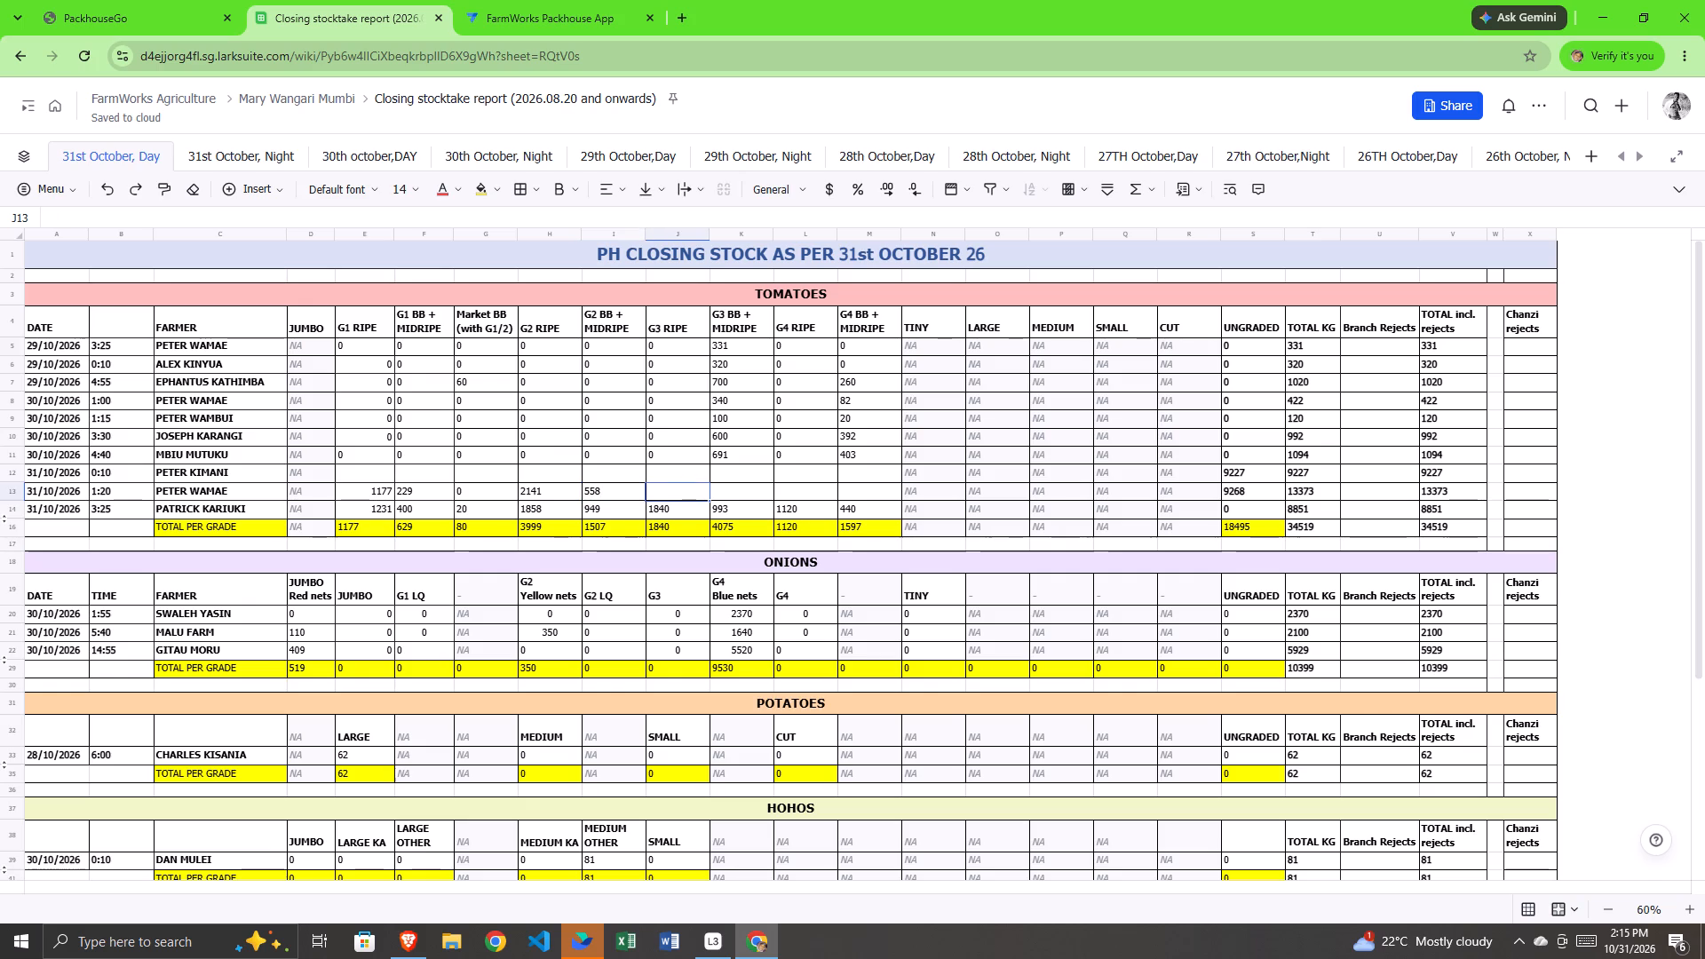
{"action": "type", "text": "23"}
{"action": "type", "text": "83"}
{"action": "key", "text": "Right"}
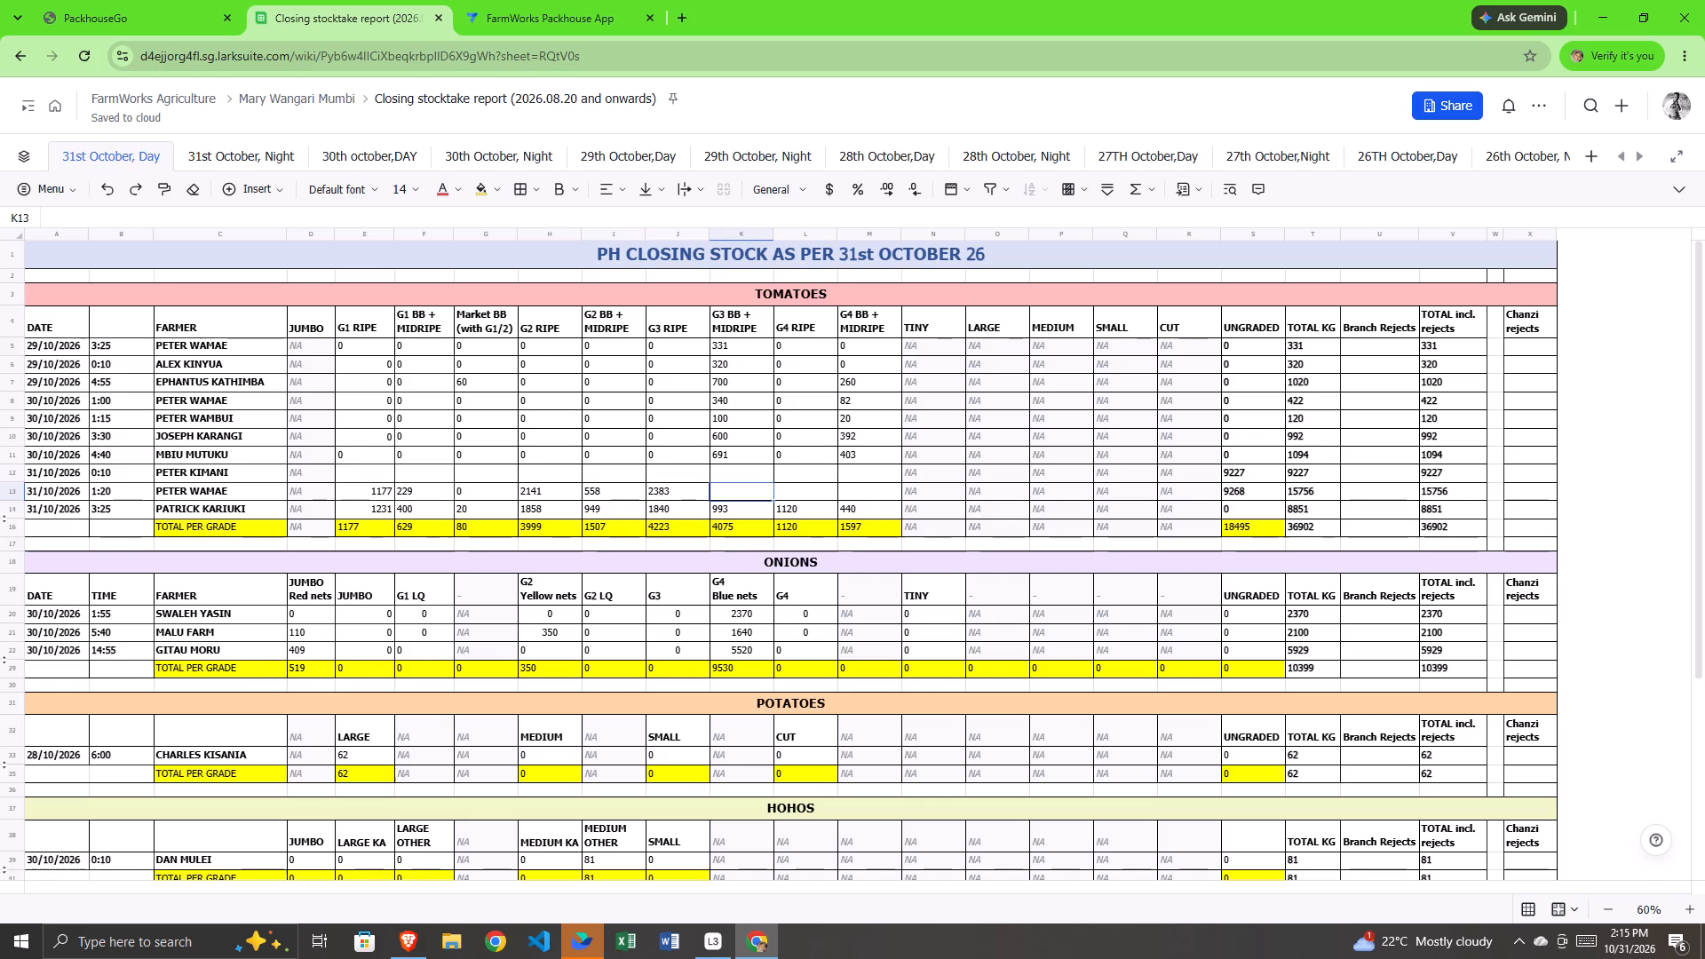
{"action": "type", "text": "756"}
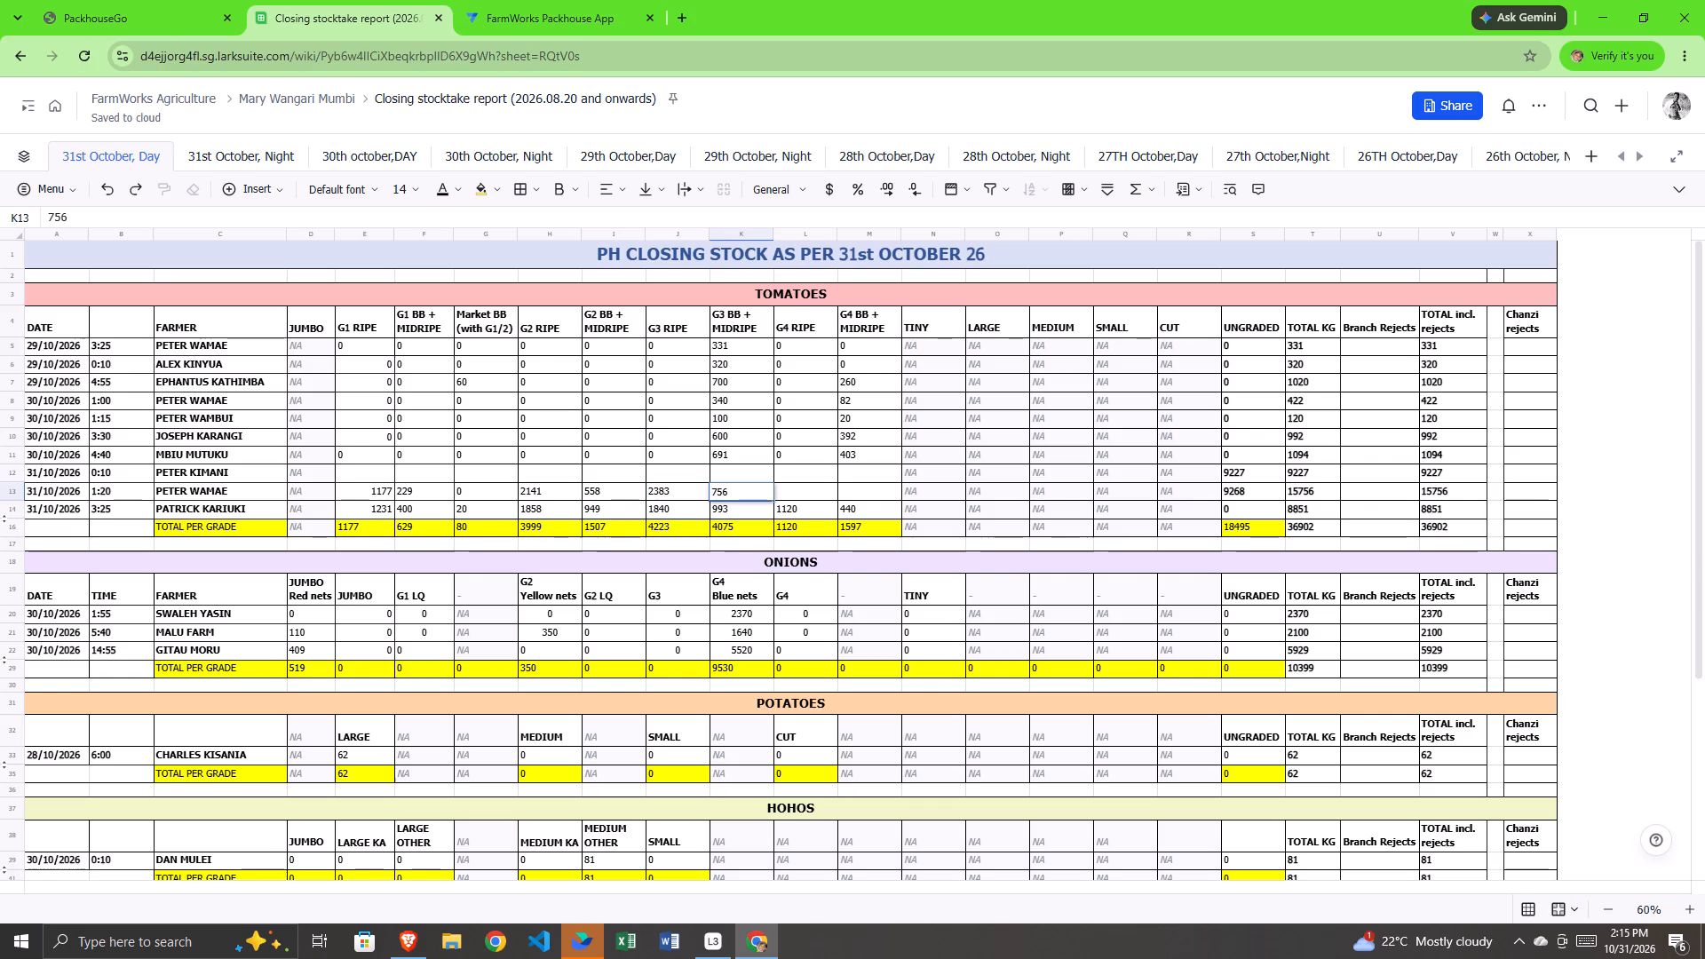
{"action": "key", "text": "Right"}
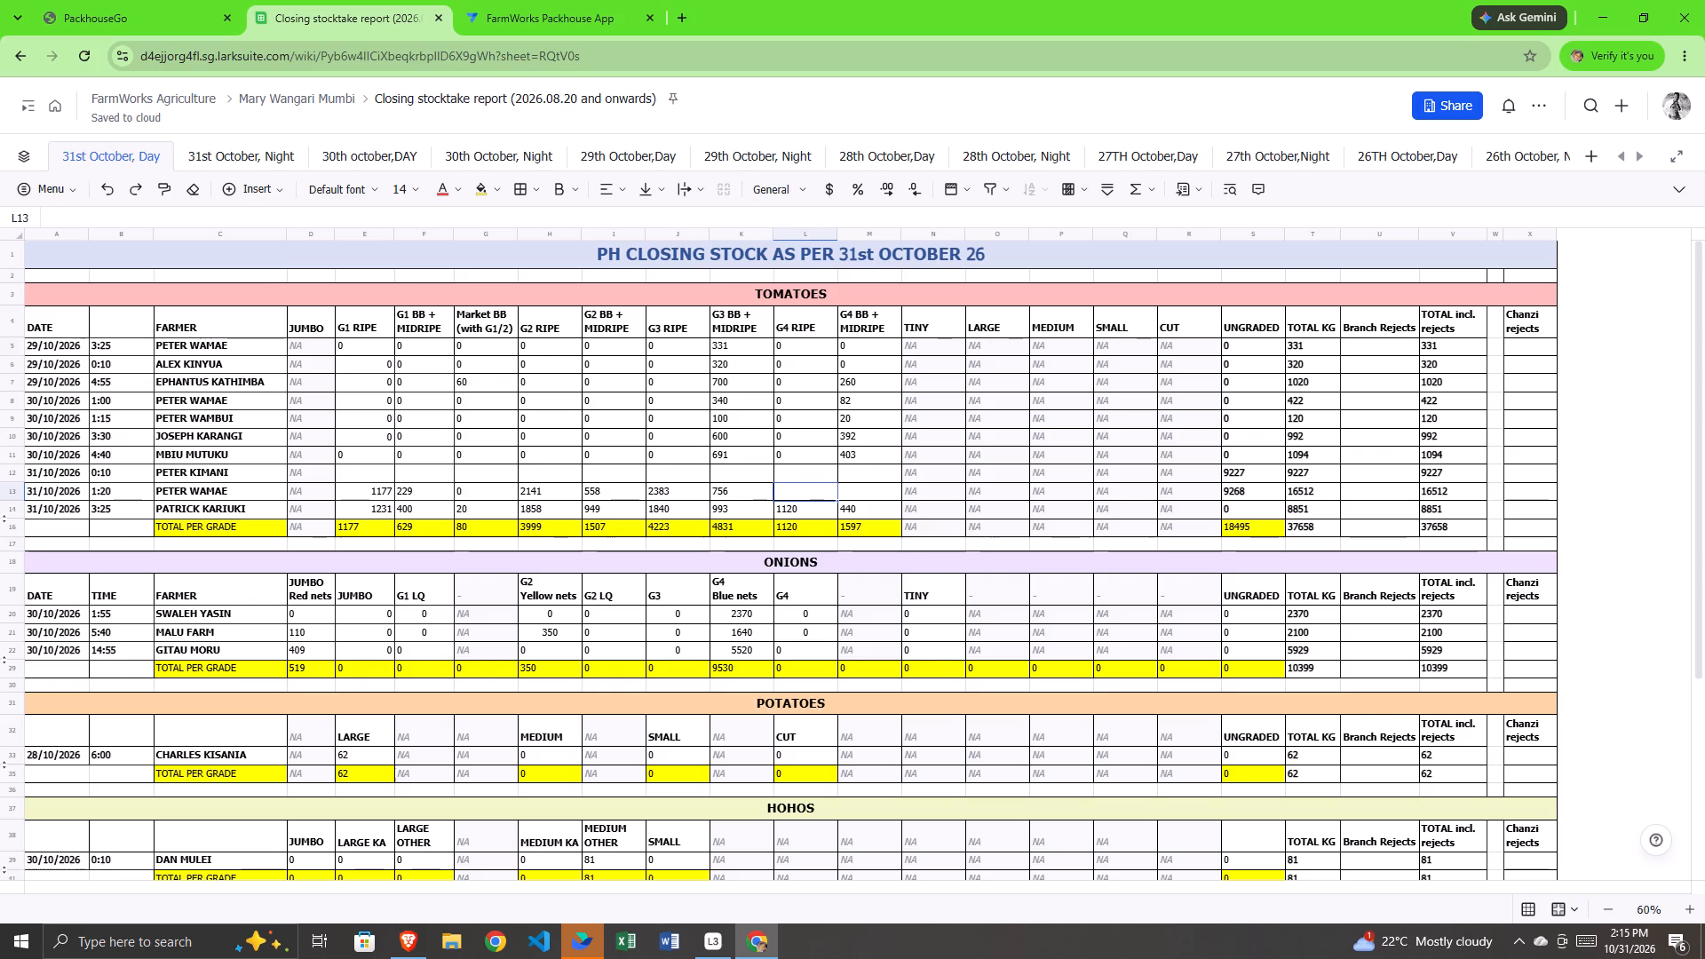
Complete the 1:20 tomato row with G4 ripe 1241 and G4 BB + midripe 352, and set its ungraded amount to 0.
{"action": "type", "text": "1241"}
{"action": "key", "text": "Right"}
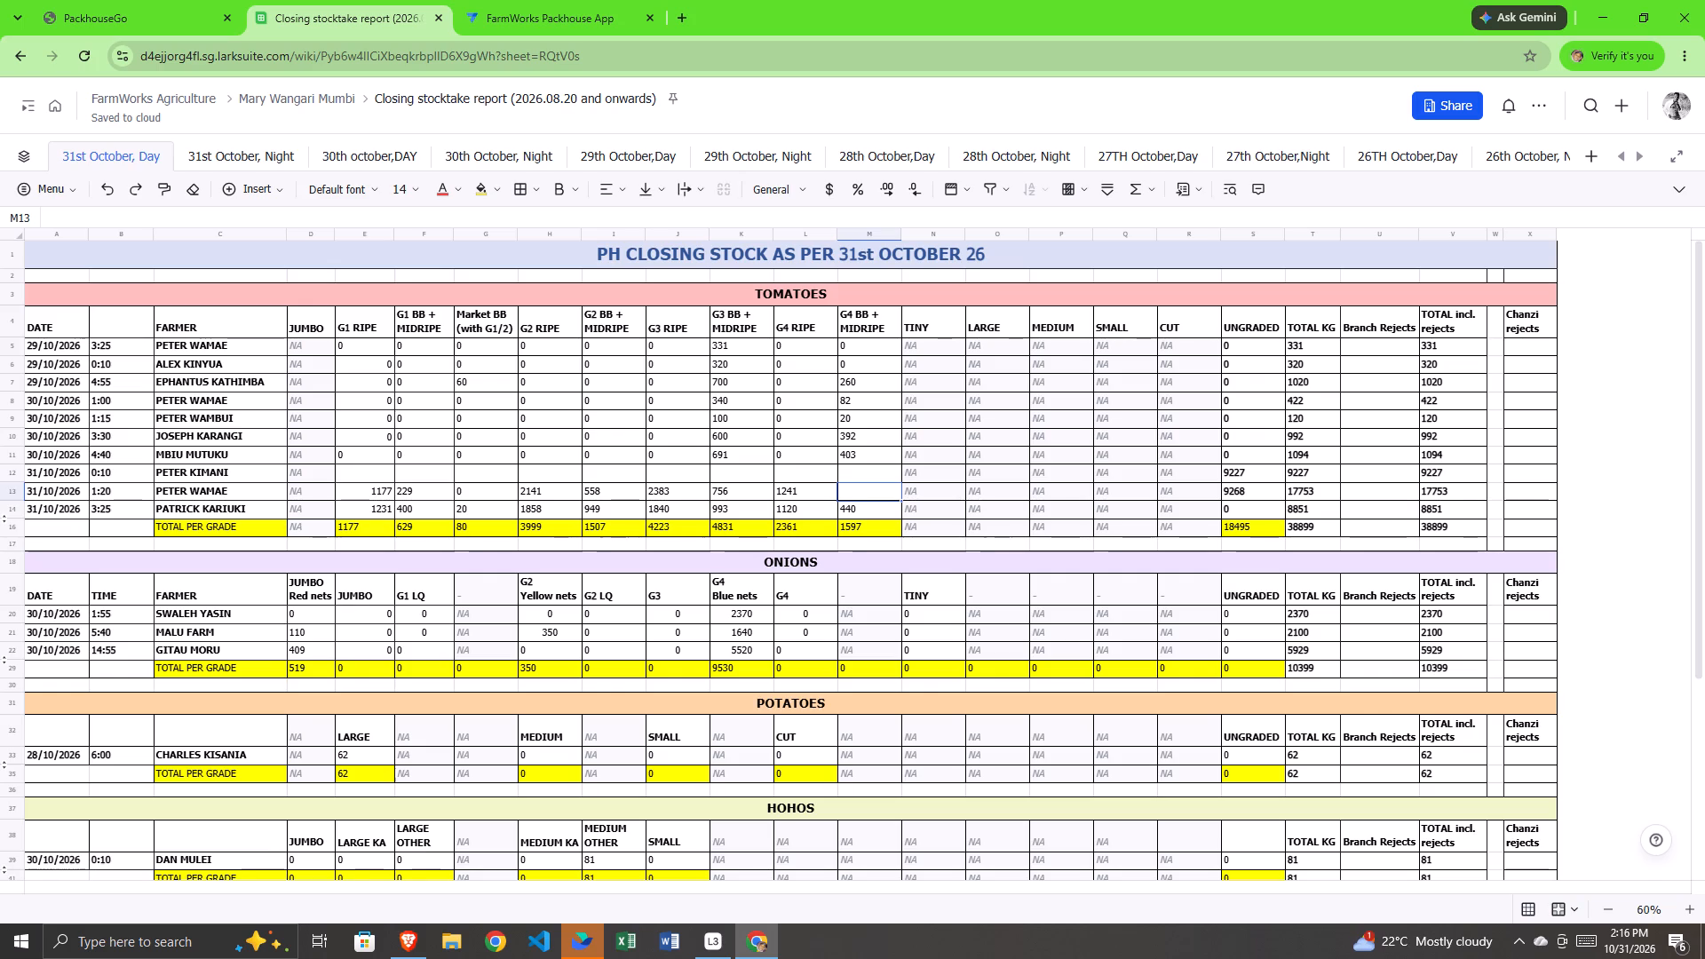
{"action": "type", "text": "352"}
{"action": "left_click", "coordinate": [1231, 488]}
{"action": "key", "text": "0"}
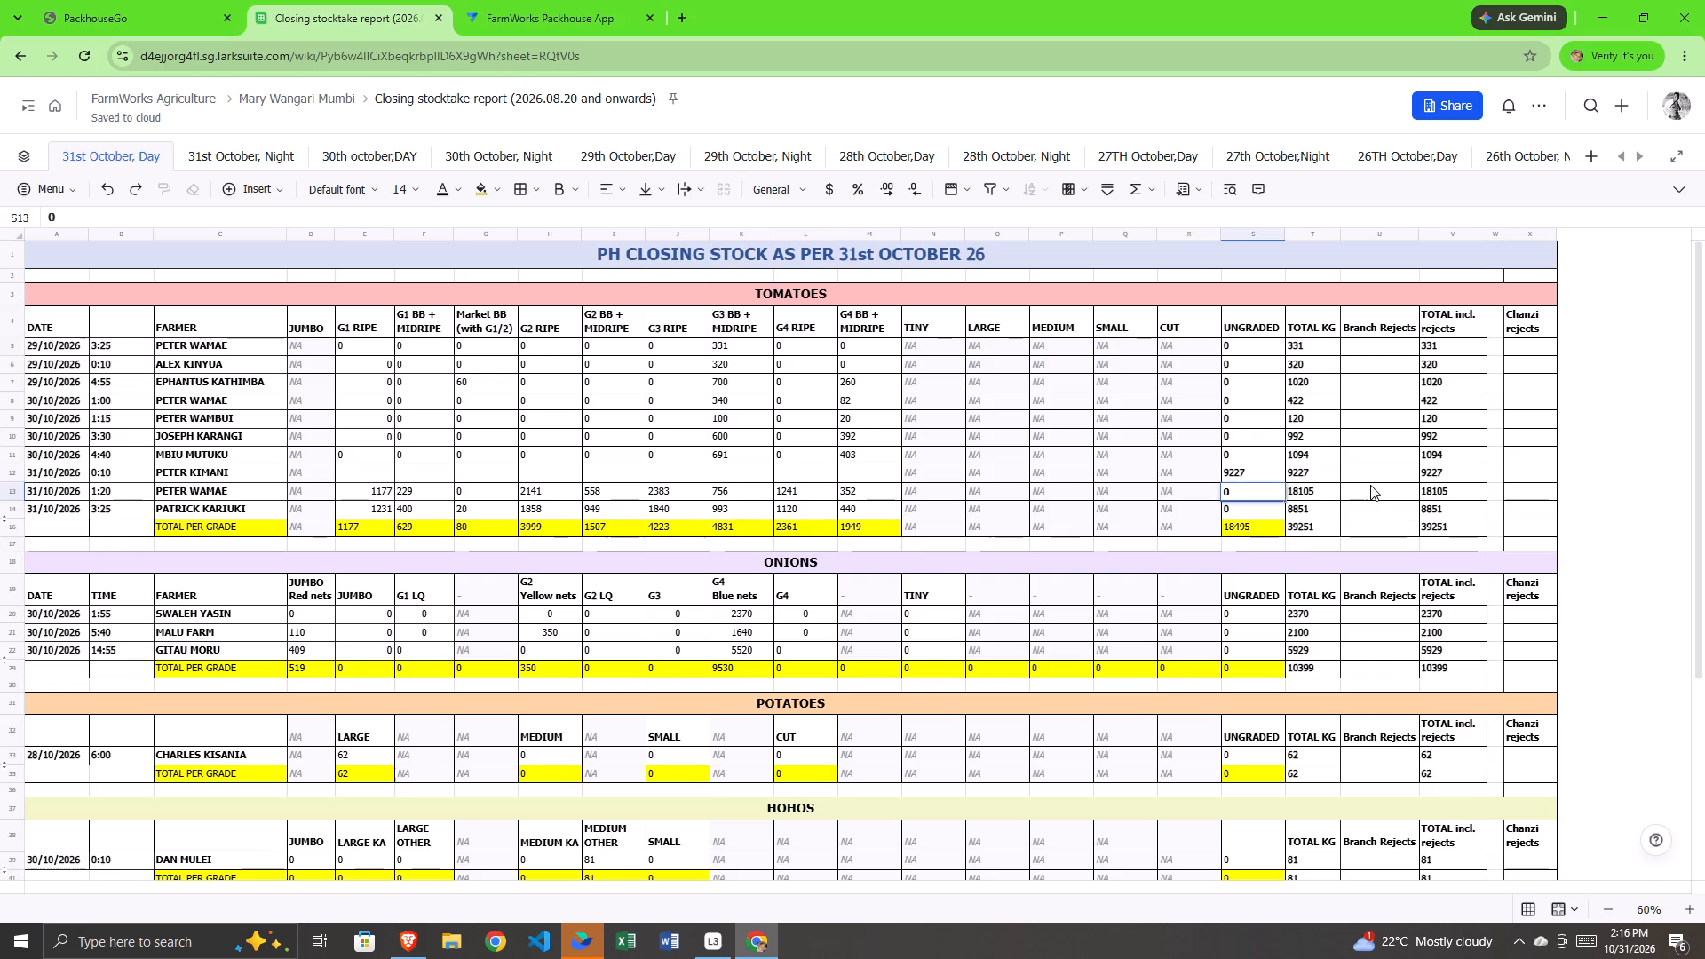
{"action": "left_click", "coordinate": [1370, 485]}
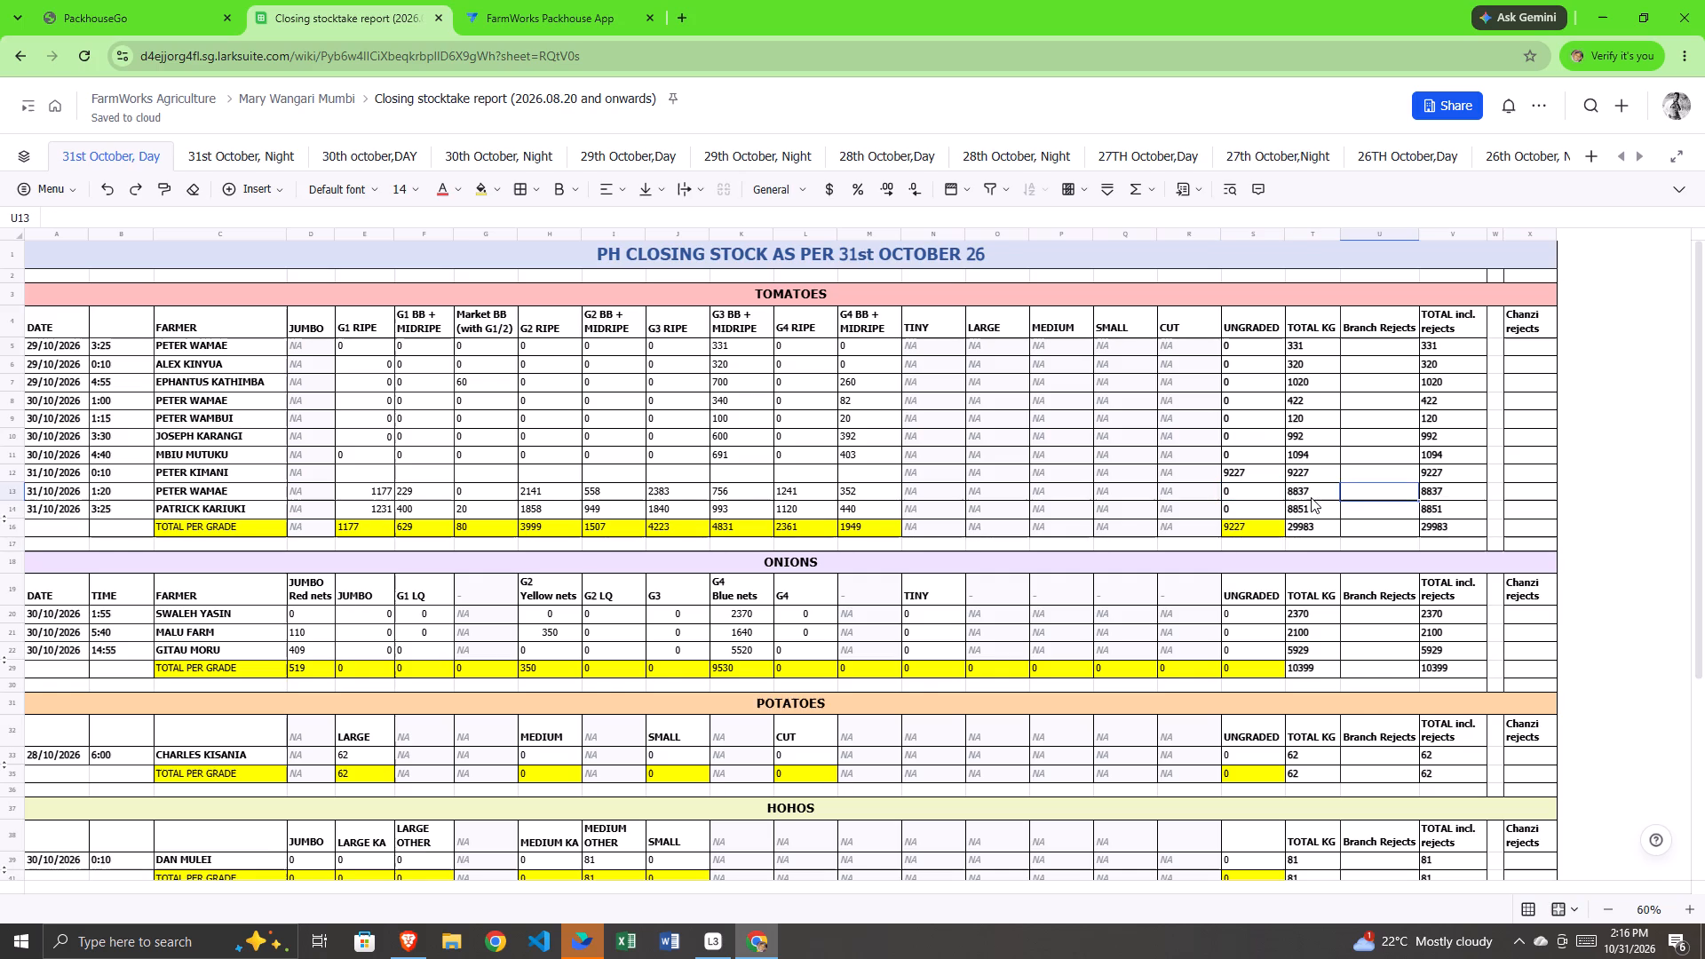
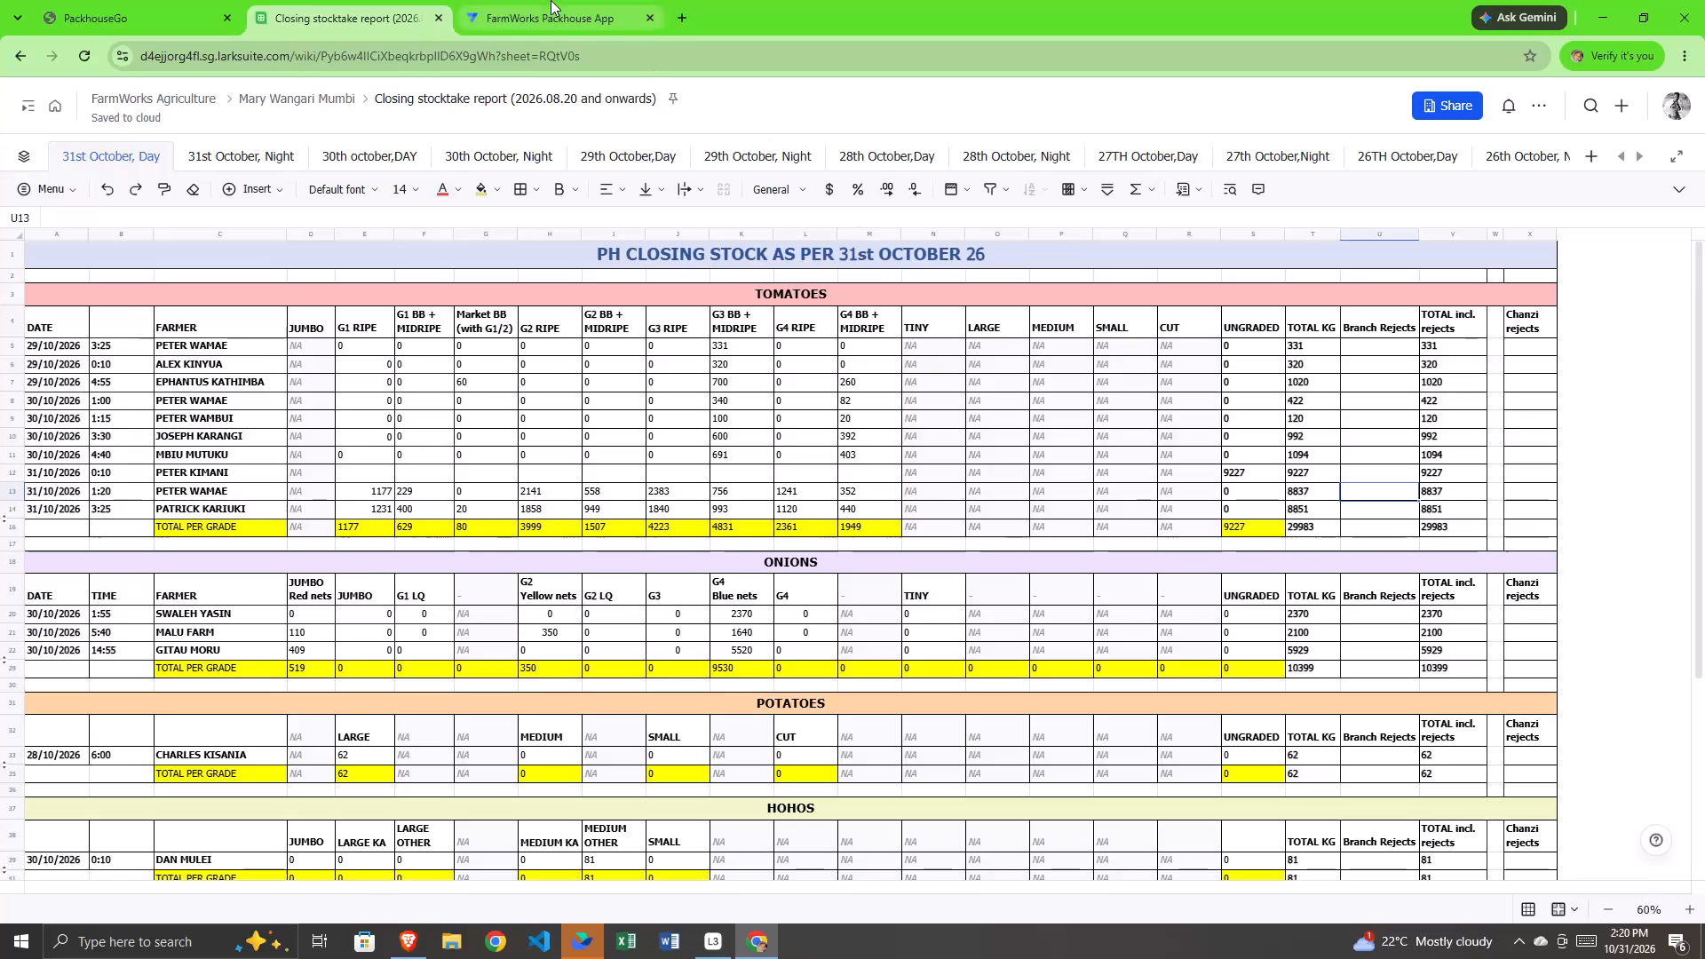
Switch to the FarmWorks Packhouse App and start adding a grade-out record to the 31/10/2026 01:20 tomato intake.
{"action": "left_click", "coordinate": [541, 26]}
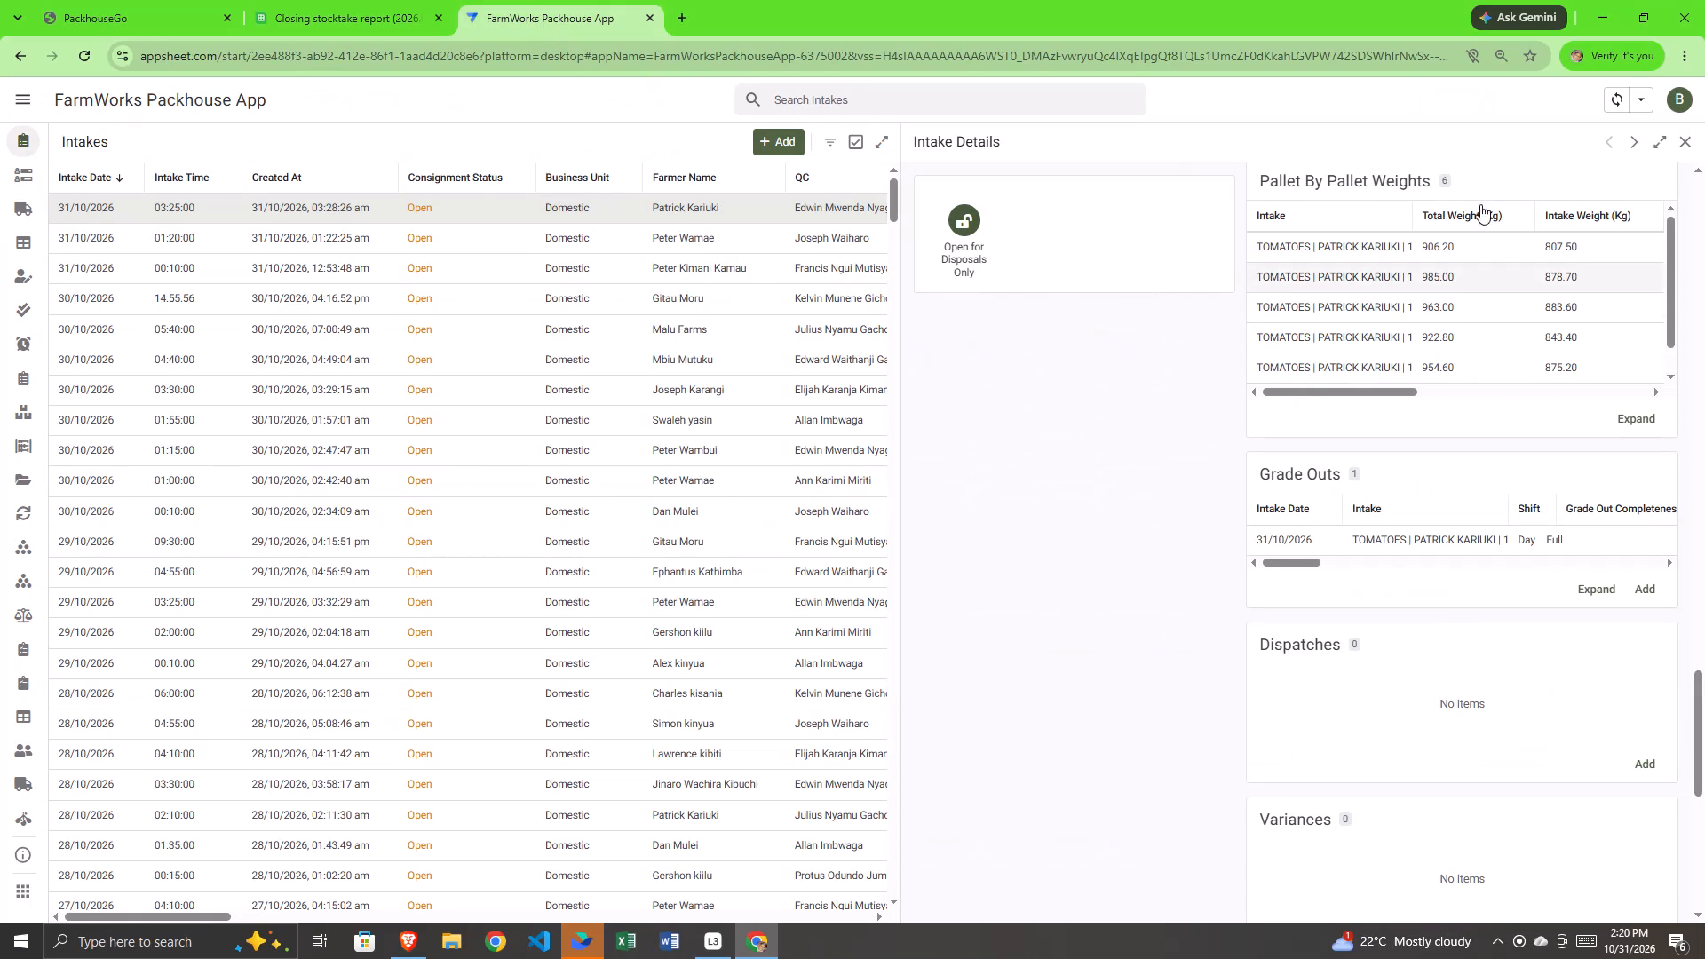
{"action": "left_click", "coordinate": [1671, 140]}
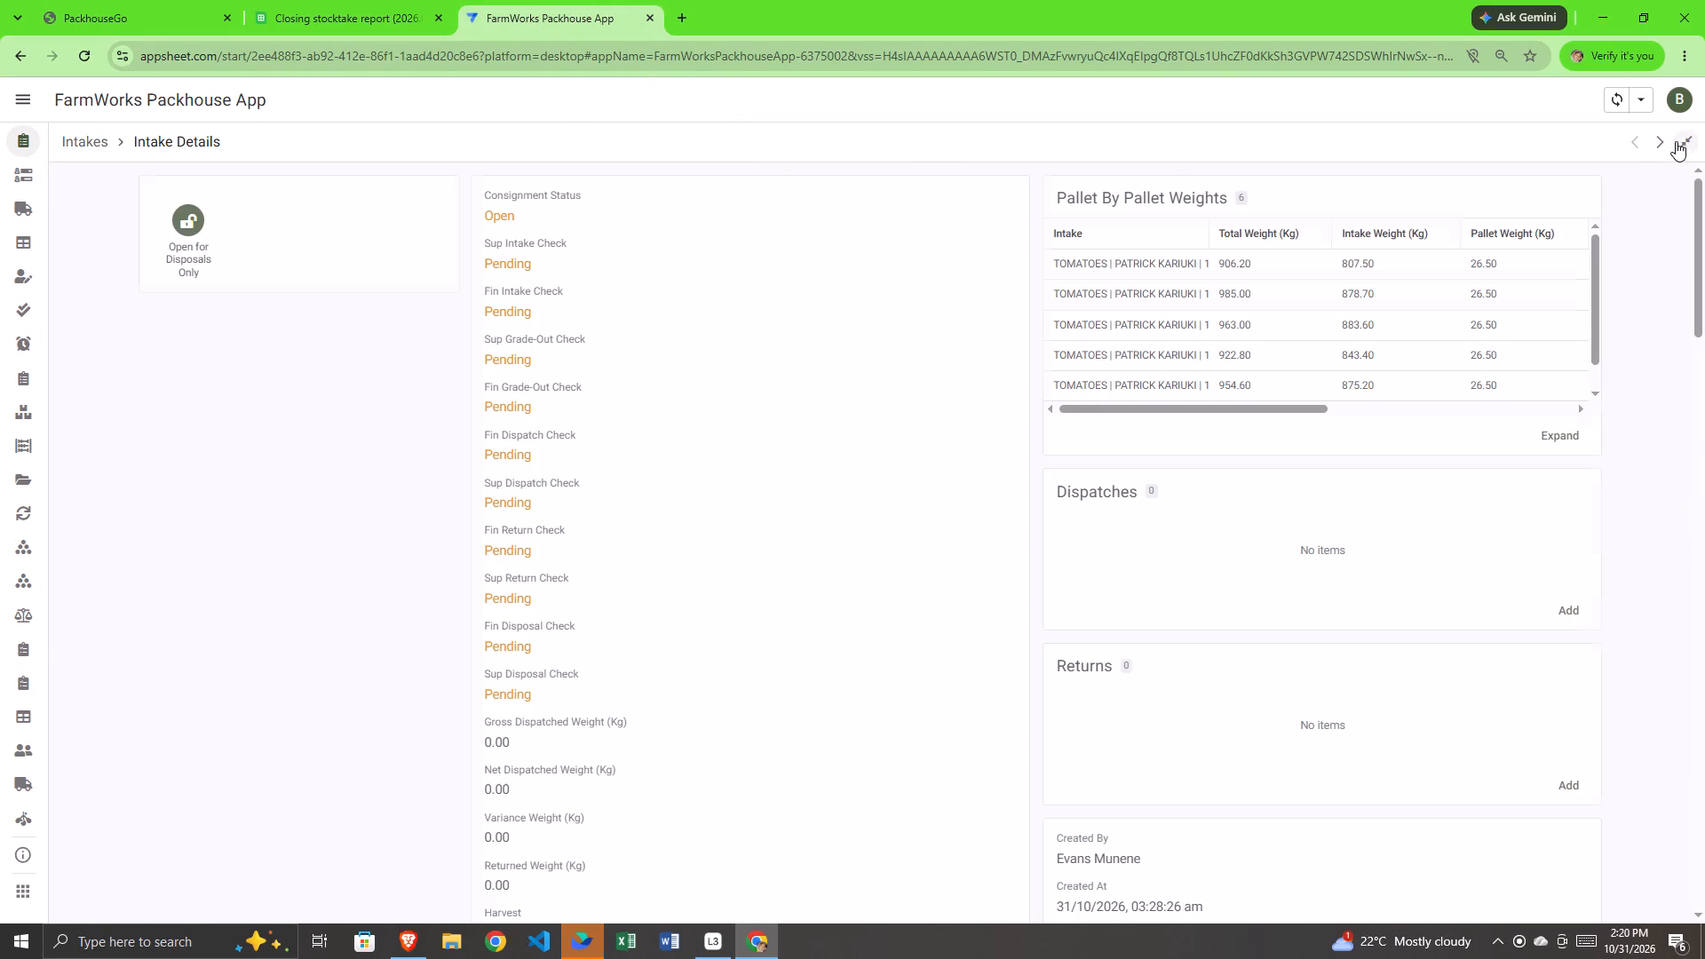
{"action": "left_click", "coordinate": [1678, 140]}
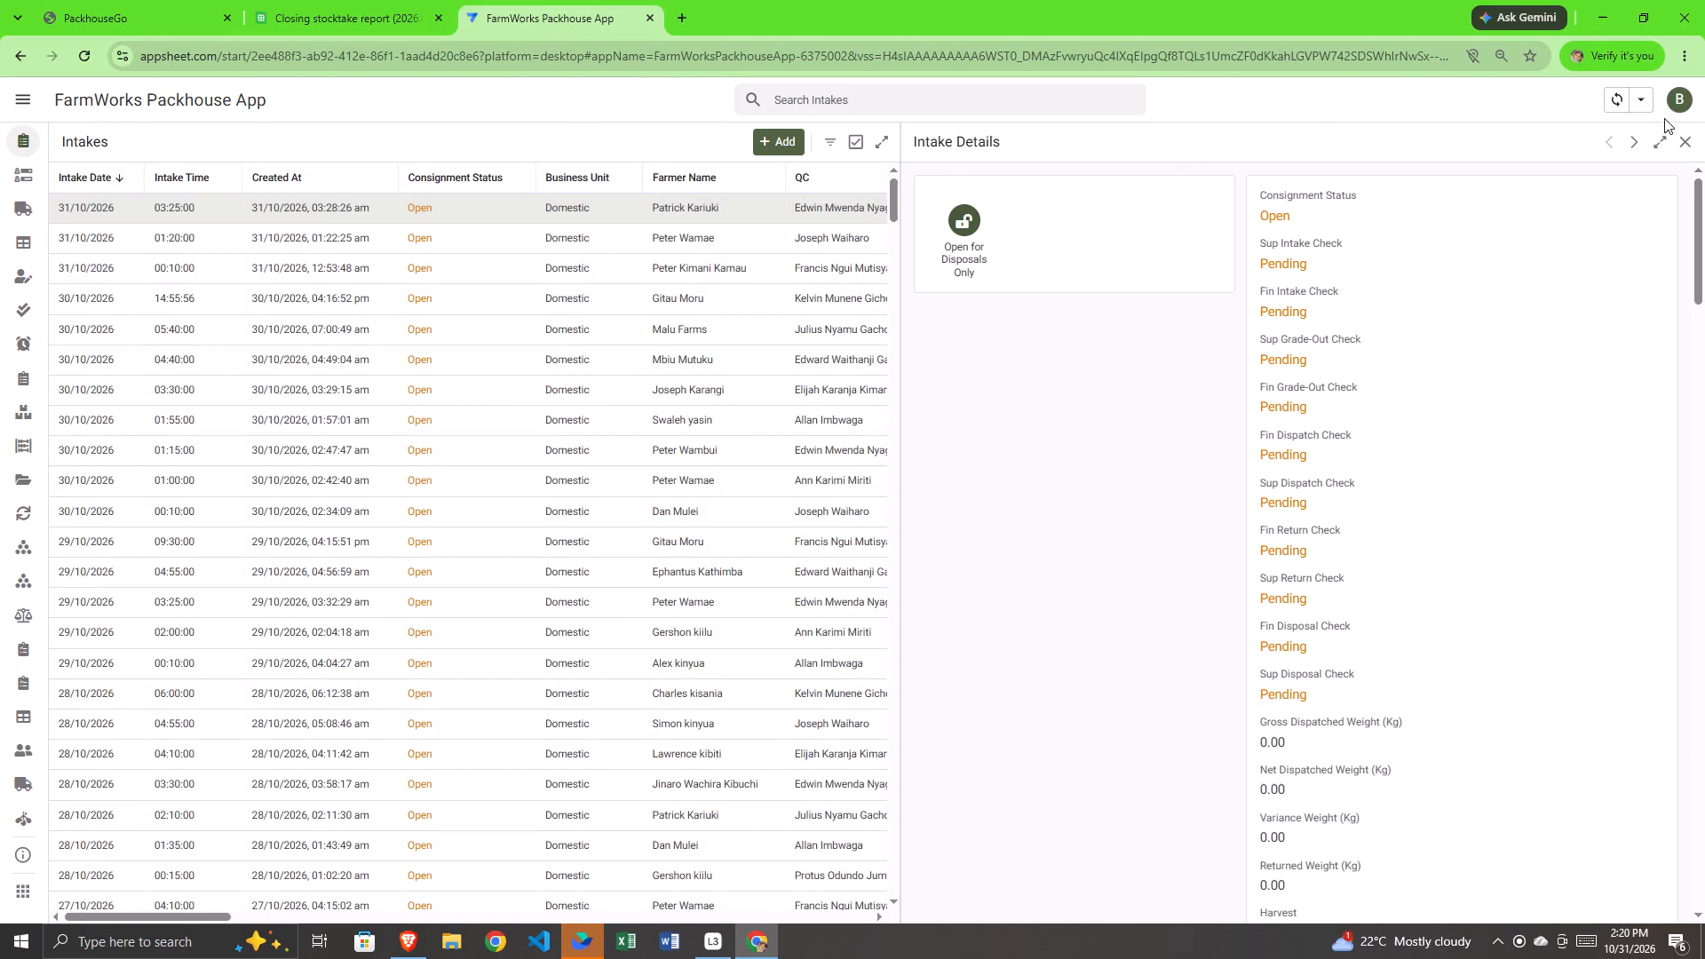
{"action": "left_click", "coordinate": [1685, 145]}
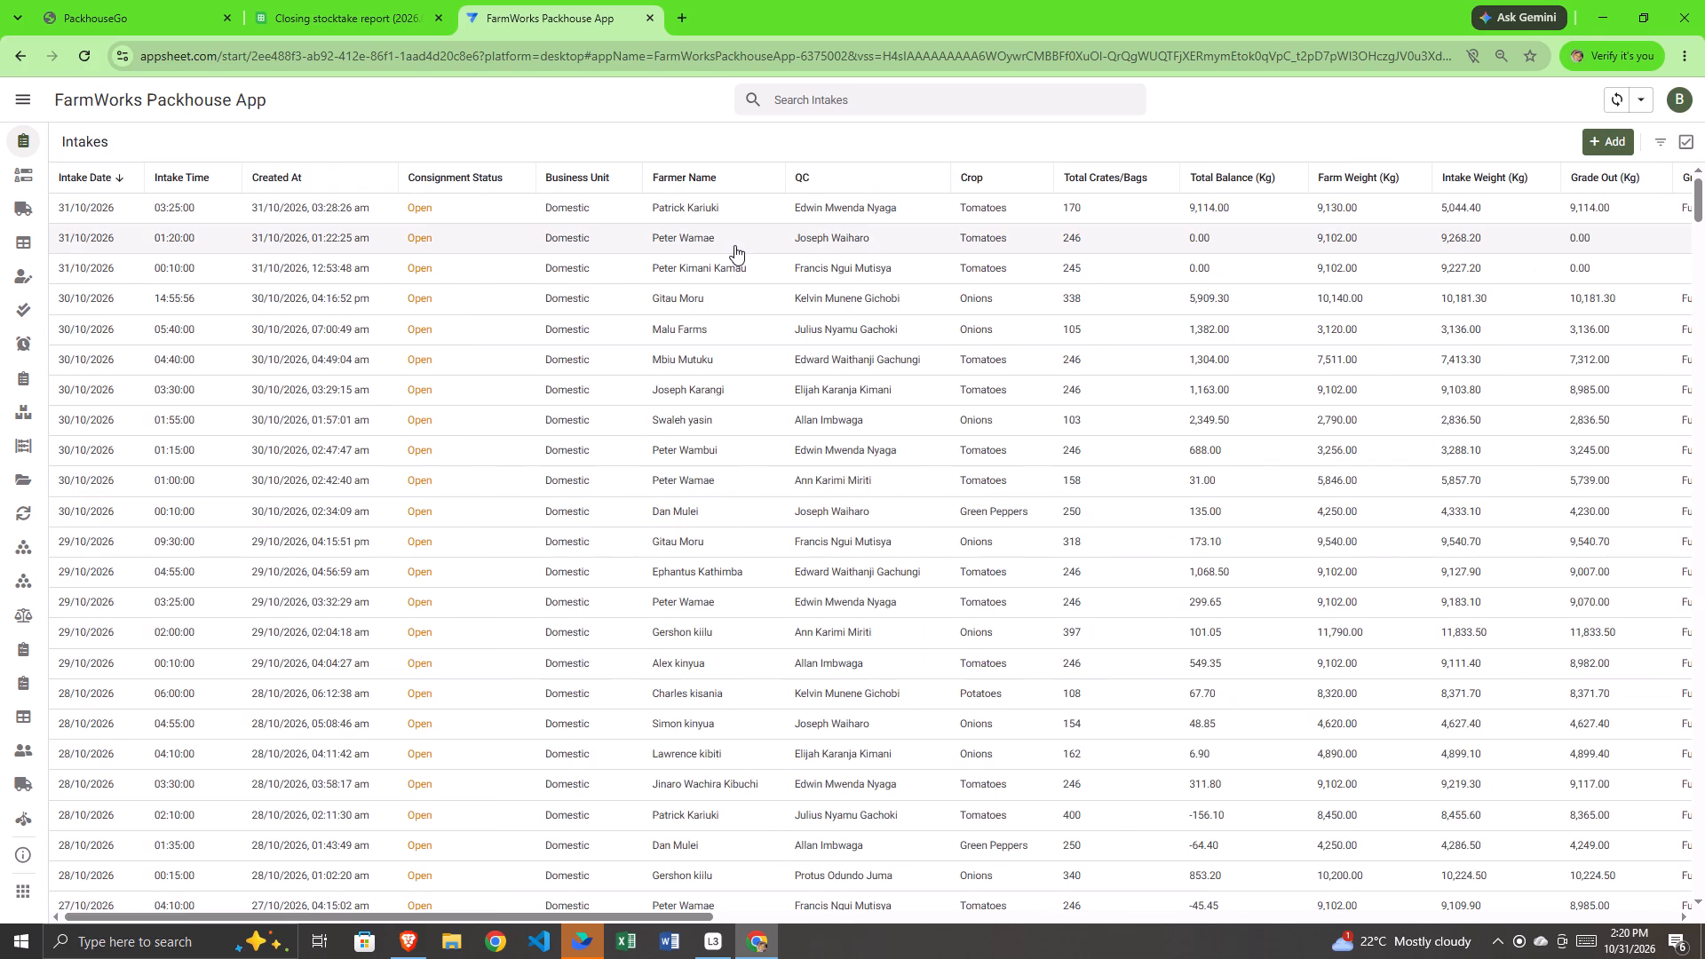
{"action": "left_click", "coordinate": [890, 236]}
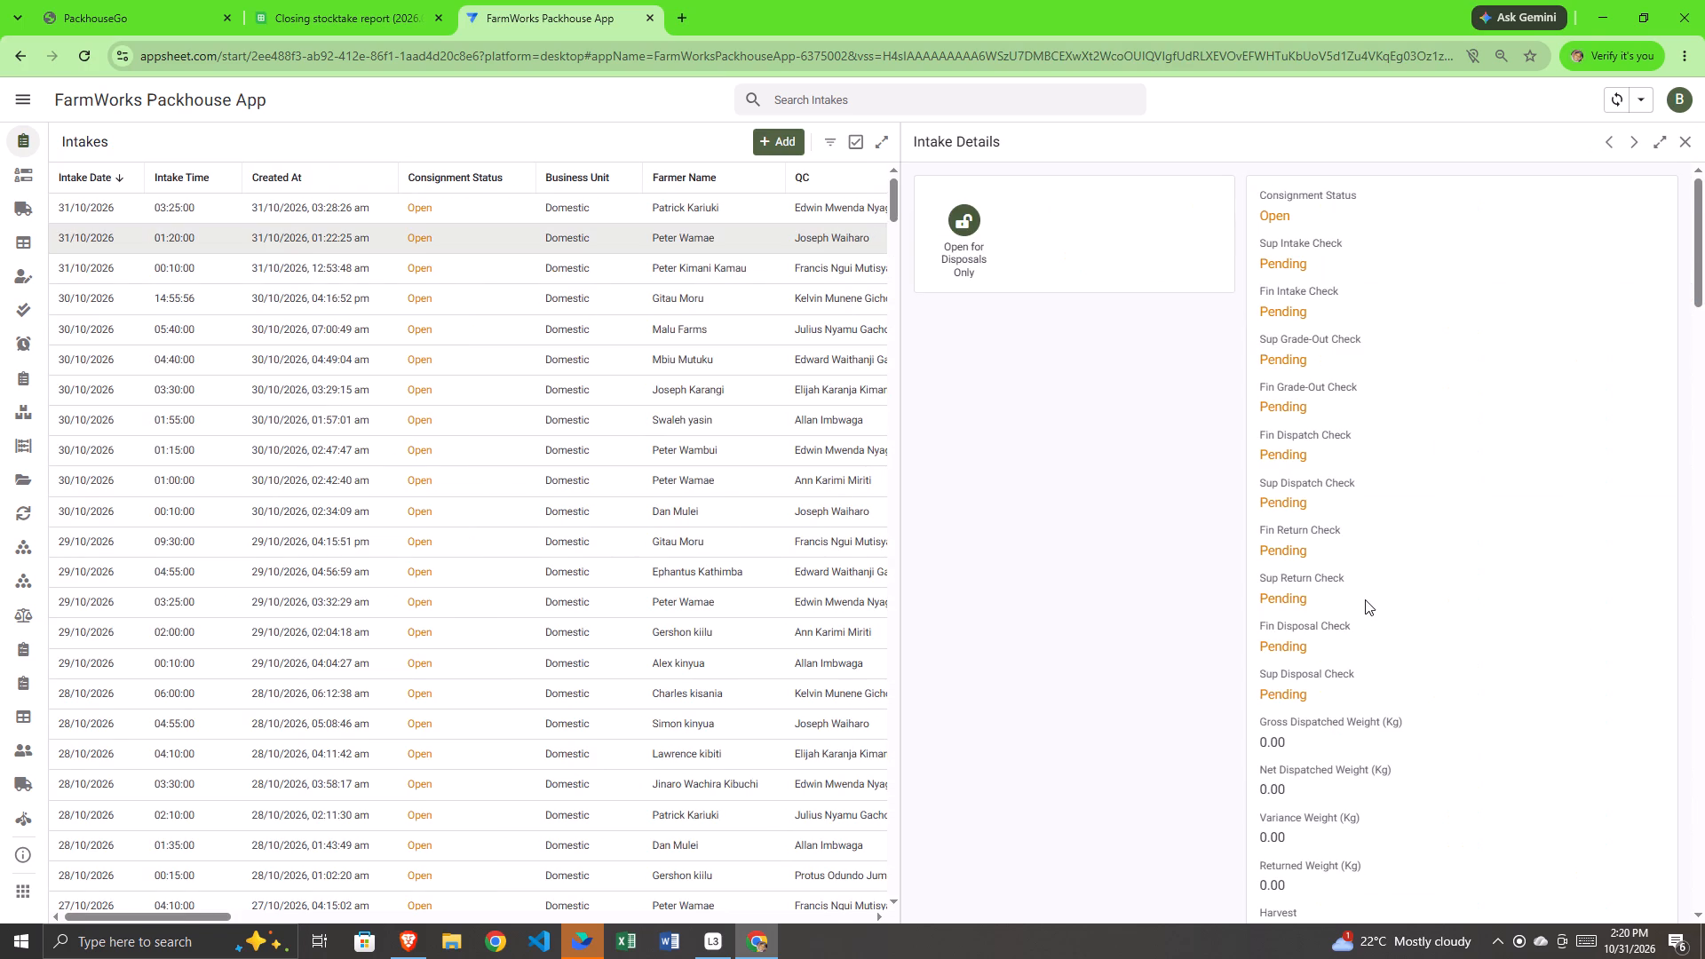
{"action": "scroll", "coordinate": [1365, 599], "scroll_direction": "down", "scroll_amount": 13}
{"action": "scroll", "coordinate": [1535, 487], "scroll_direction": "down", "scroll_amount": 6}
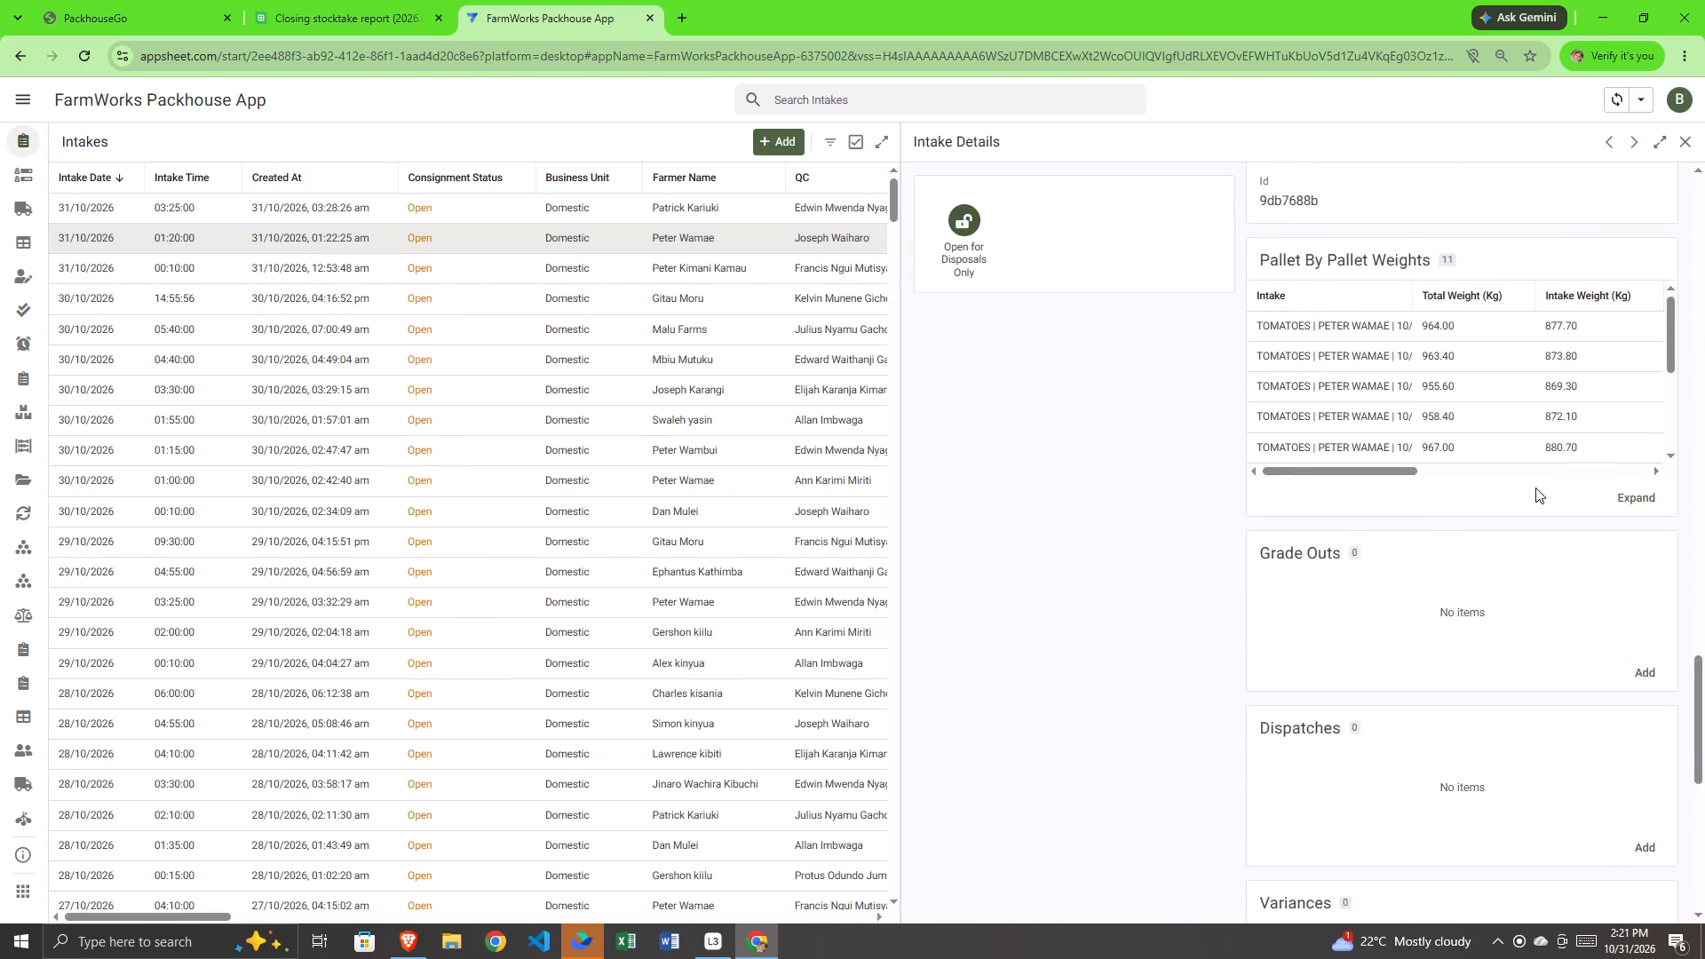
{"action": "left_click", "coordinate": [1639, 545]}
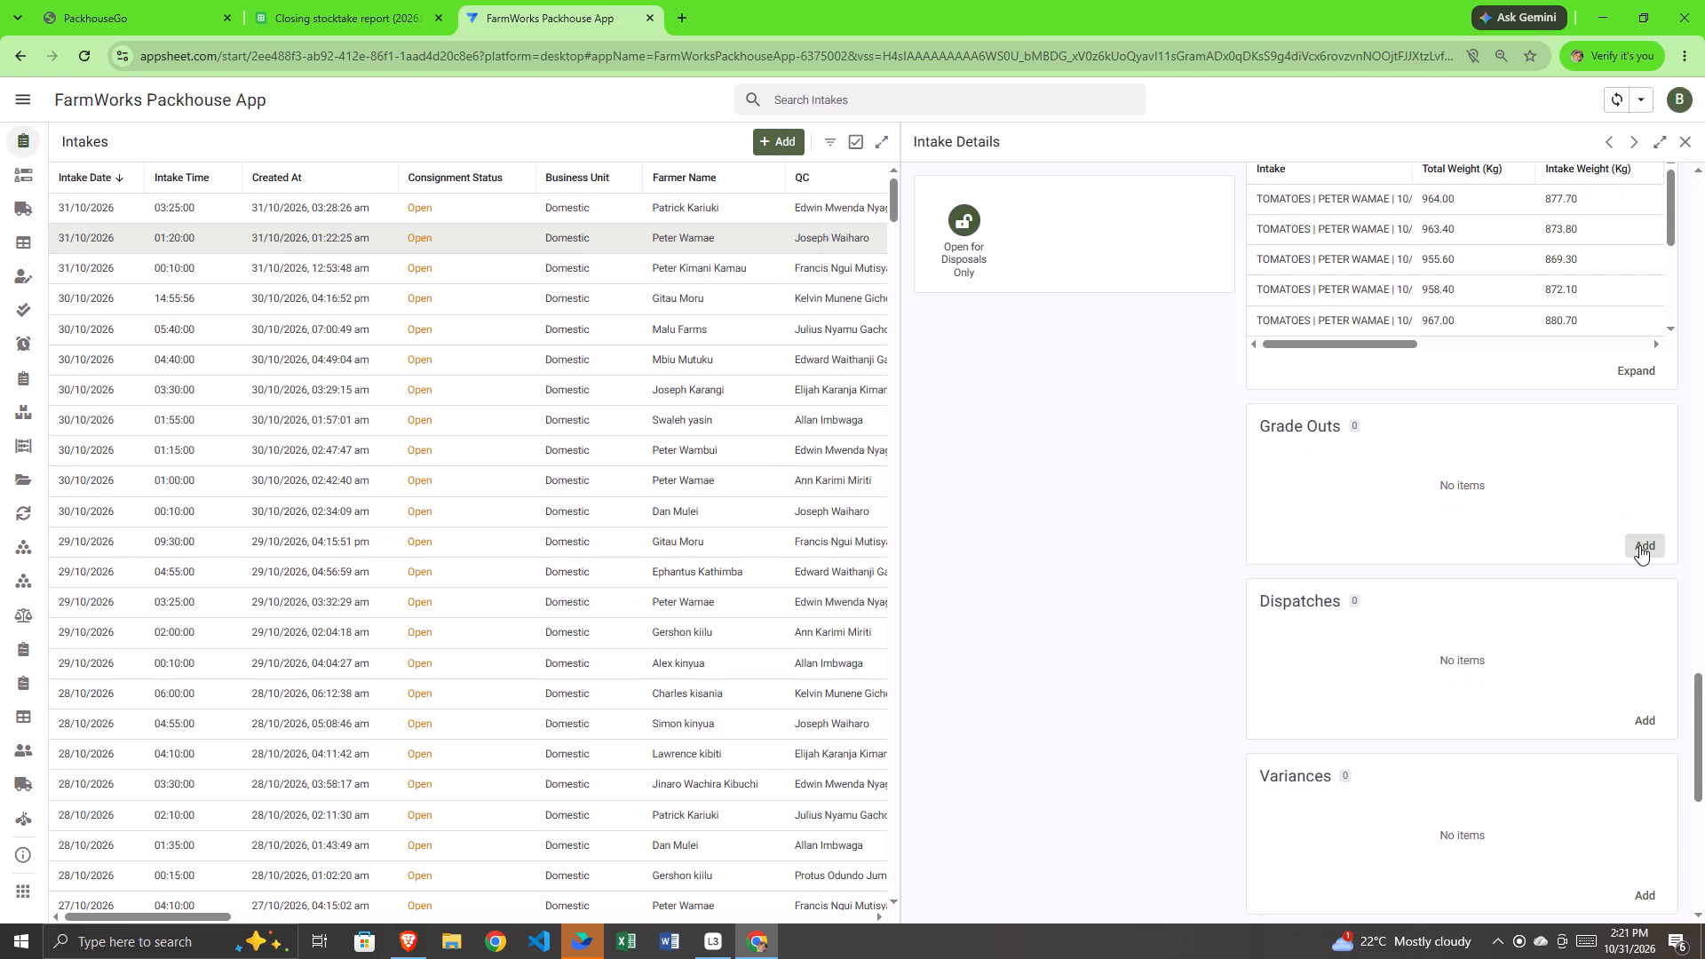
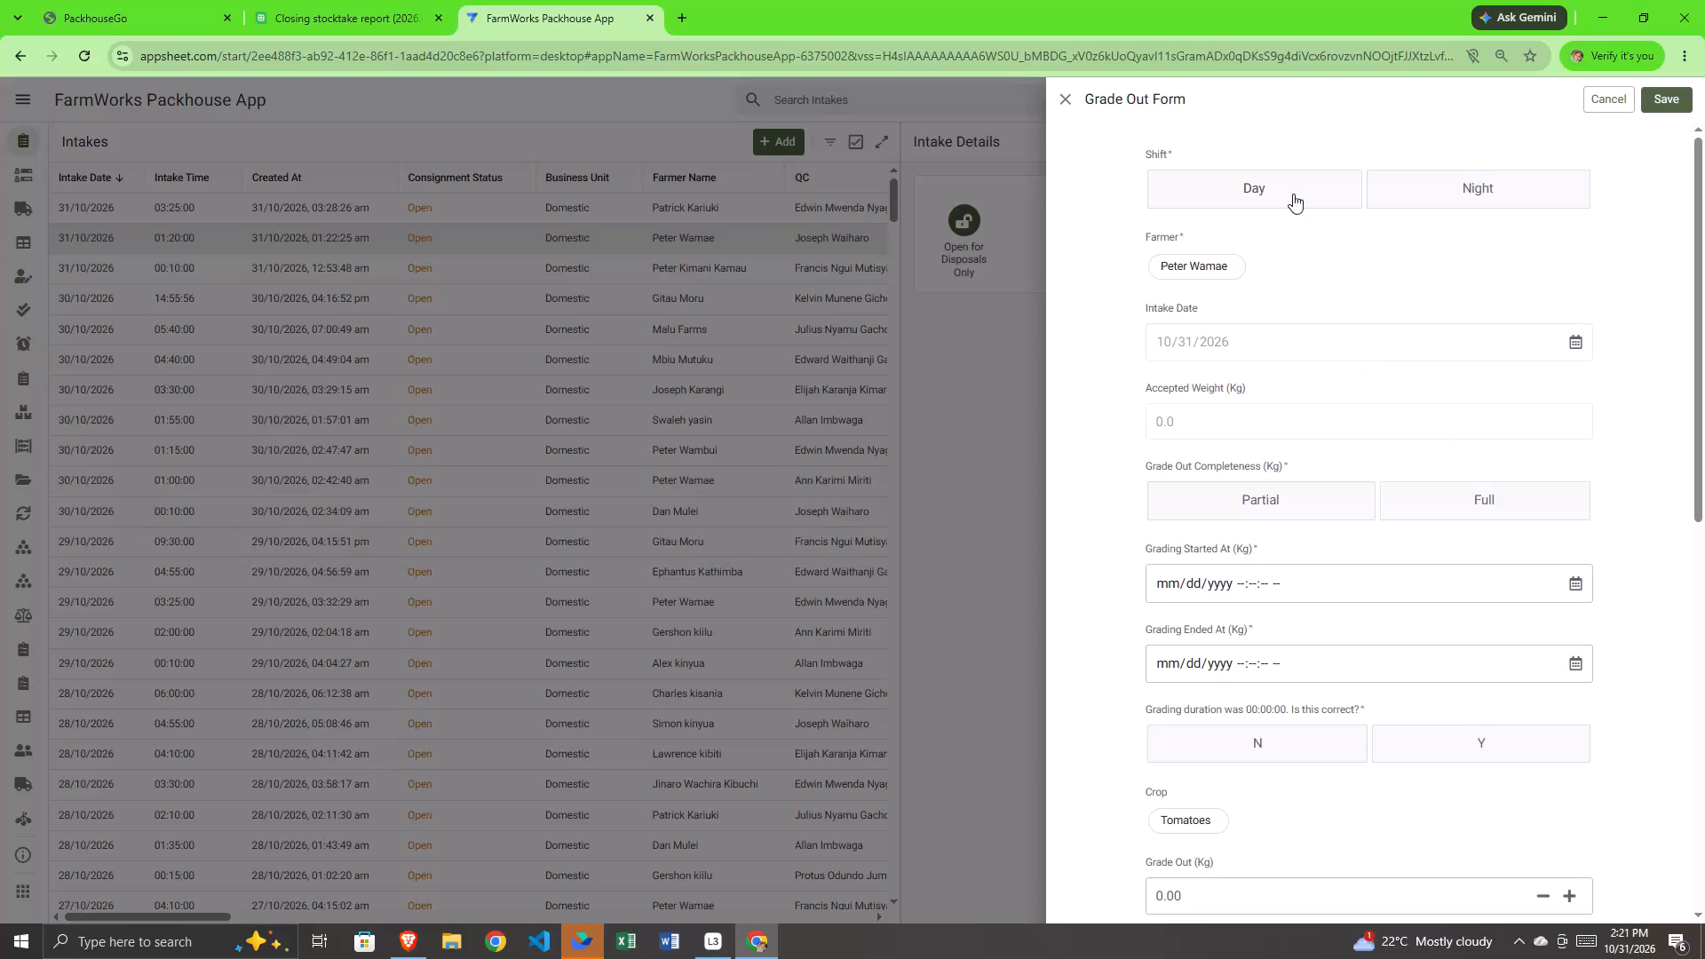
Set the grade-out record's shift to Day and its grade-out completeness to Full.
{"action": "left_click", "coordinate": [1264, 194]}
{"action": "left_click", "coordinate": [1463, 488]}
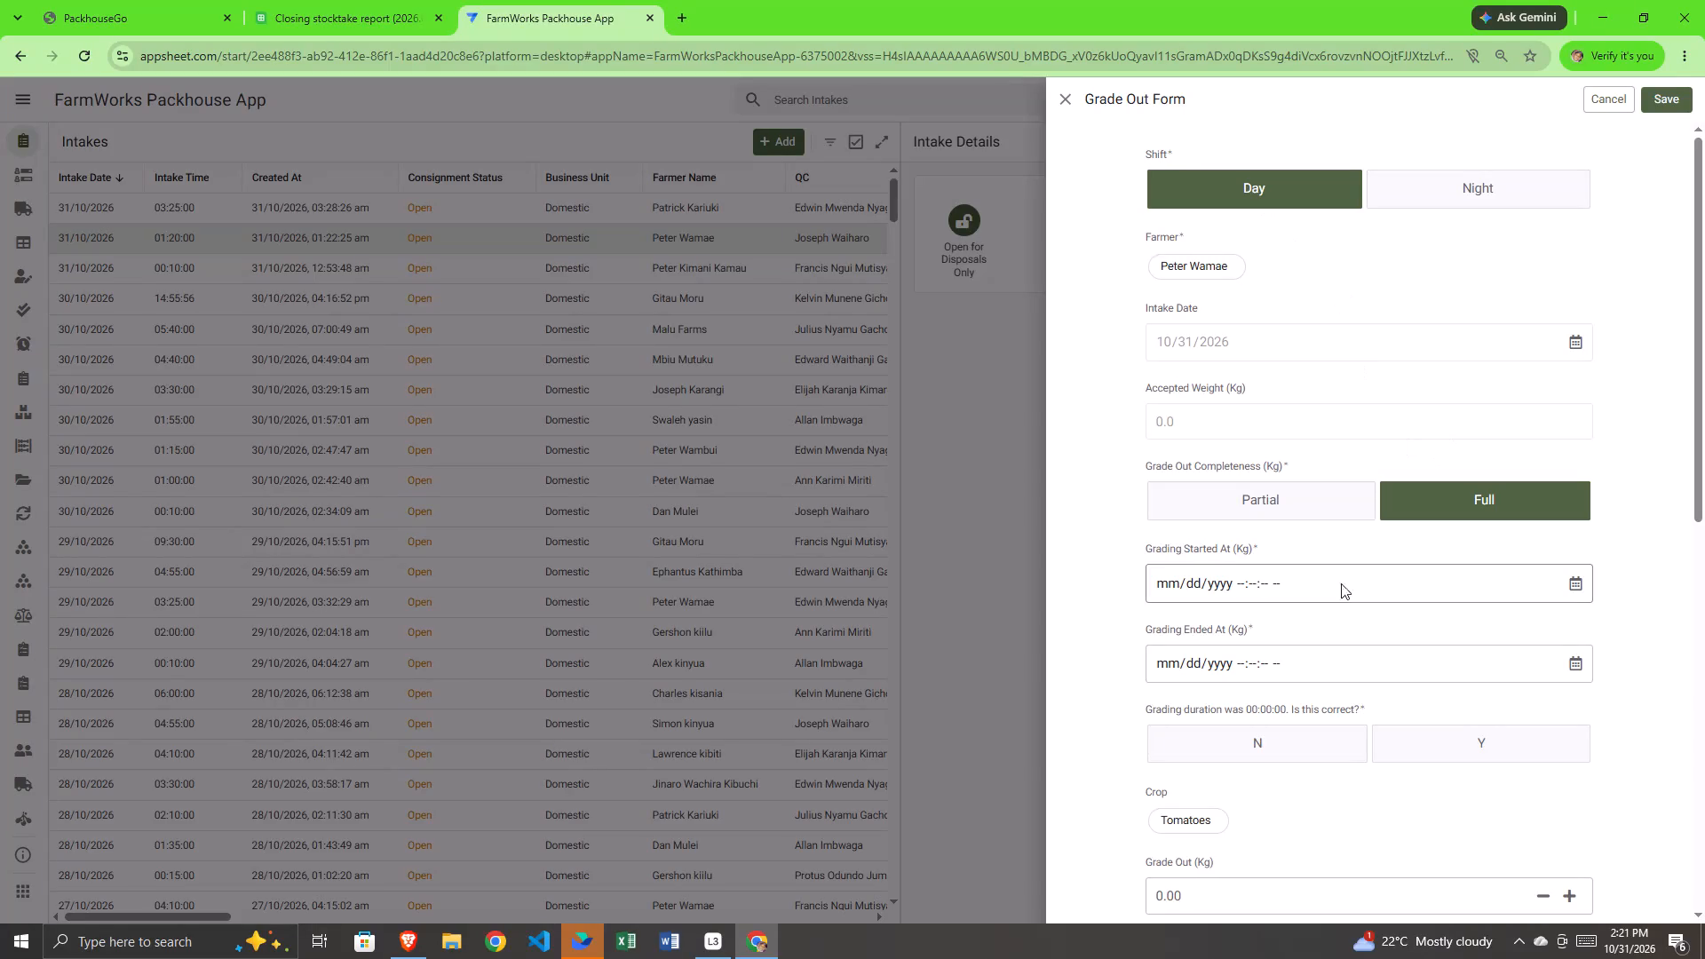
Set grading start to 10/31/2026 11:21:44 AM and grading end to 10/31/2026 01:21:51 PM, and confirm the duration as correct.
{"action": "left_click", "coordinate": [1576, 585]}
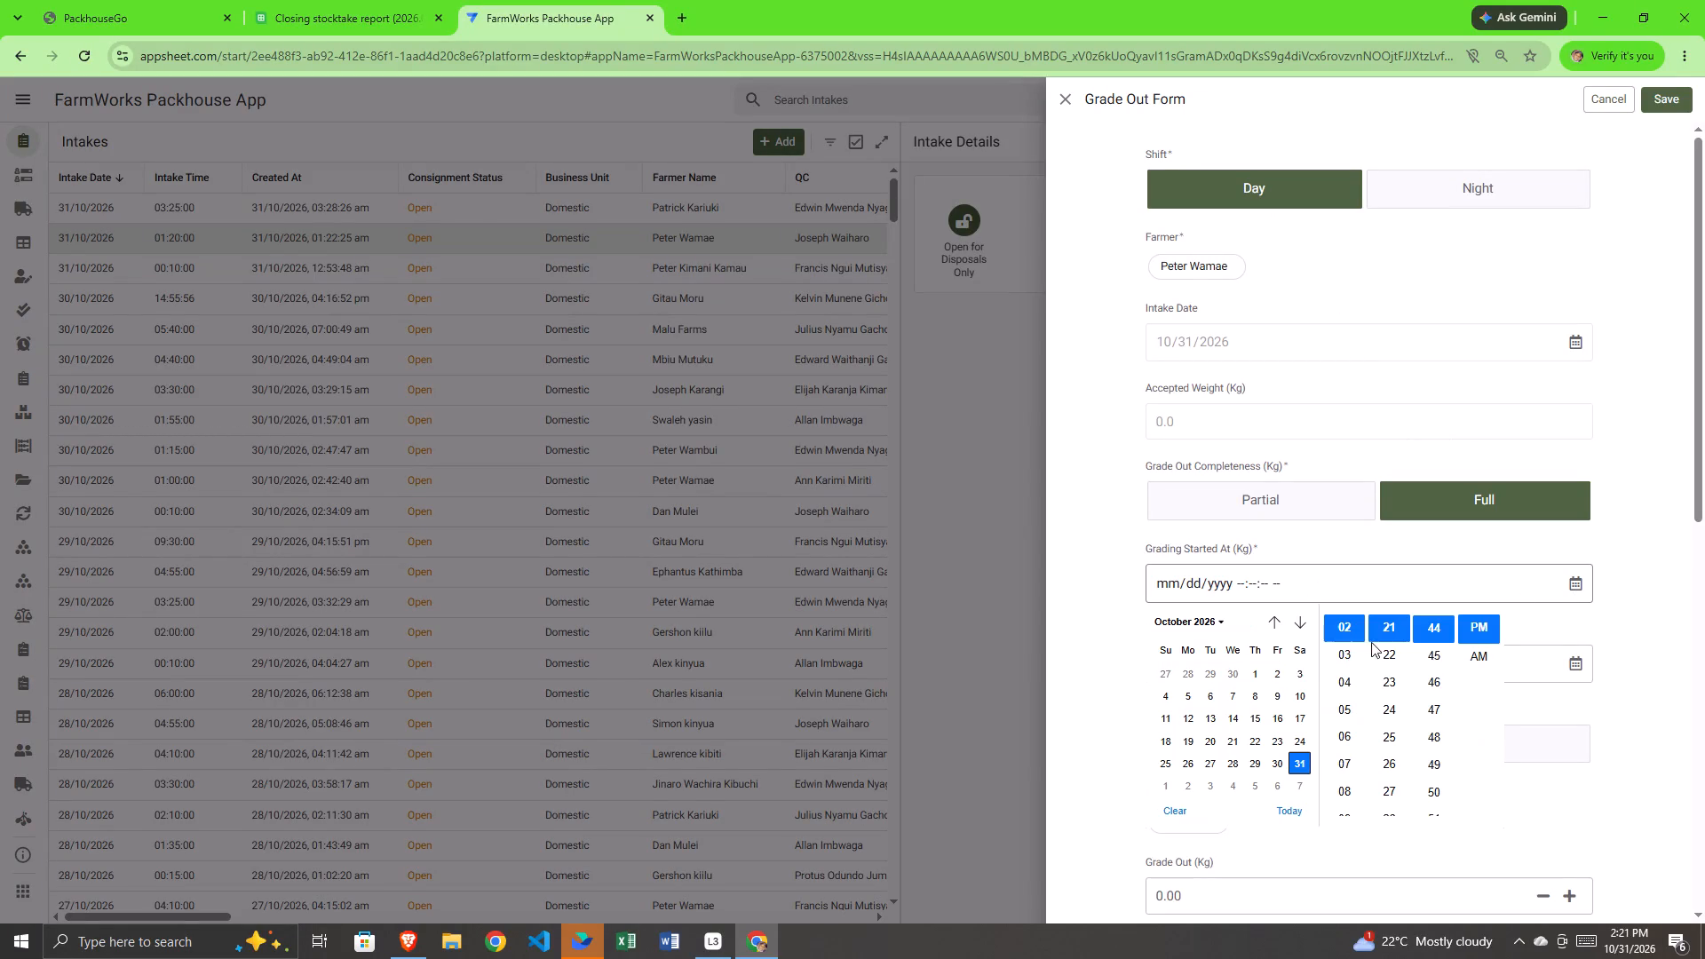
{"action": "scroll", "coordinate": [1338, 691], "scroll_direction": "up", "scroll_amount": 2}
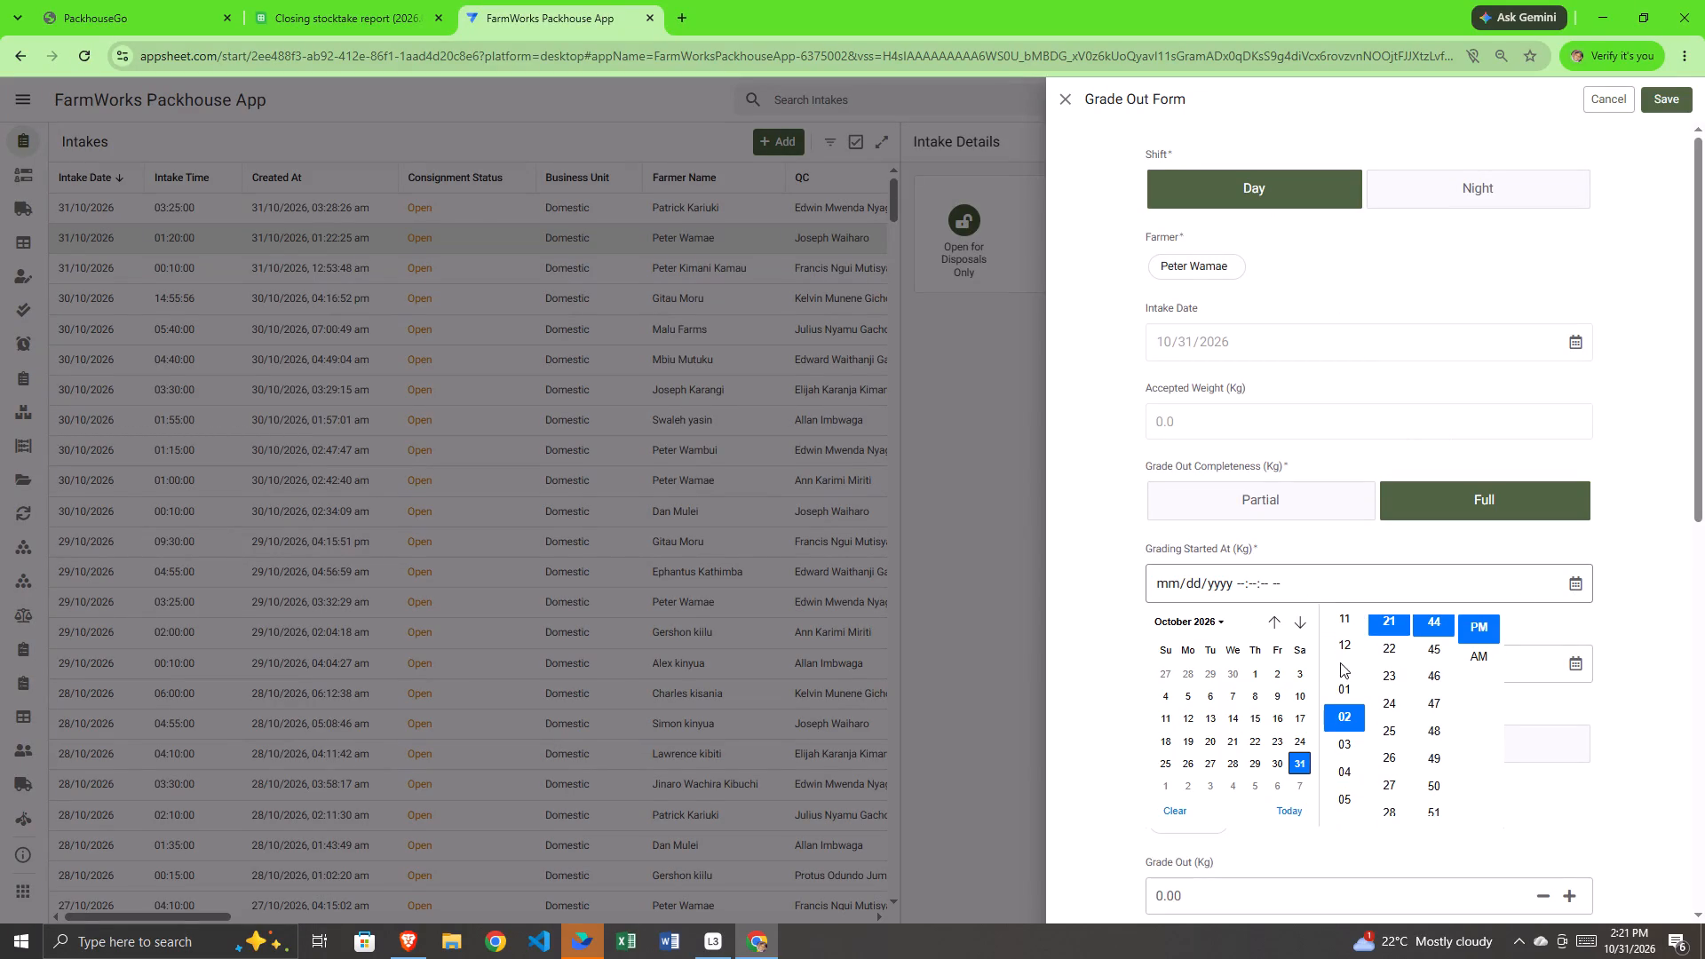
{"action": "left_click", "coordinate": [1347, 623]}
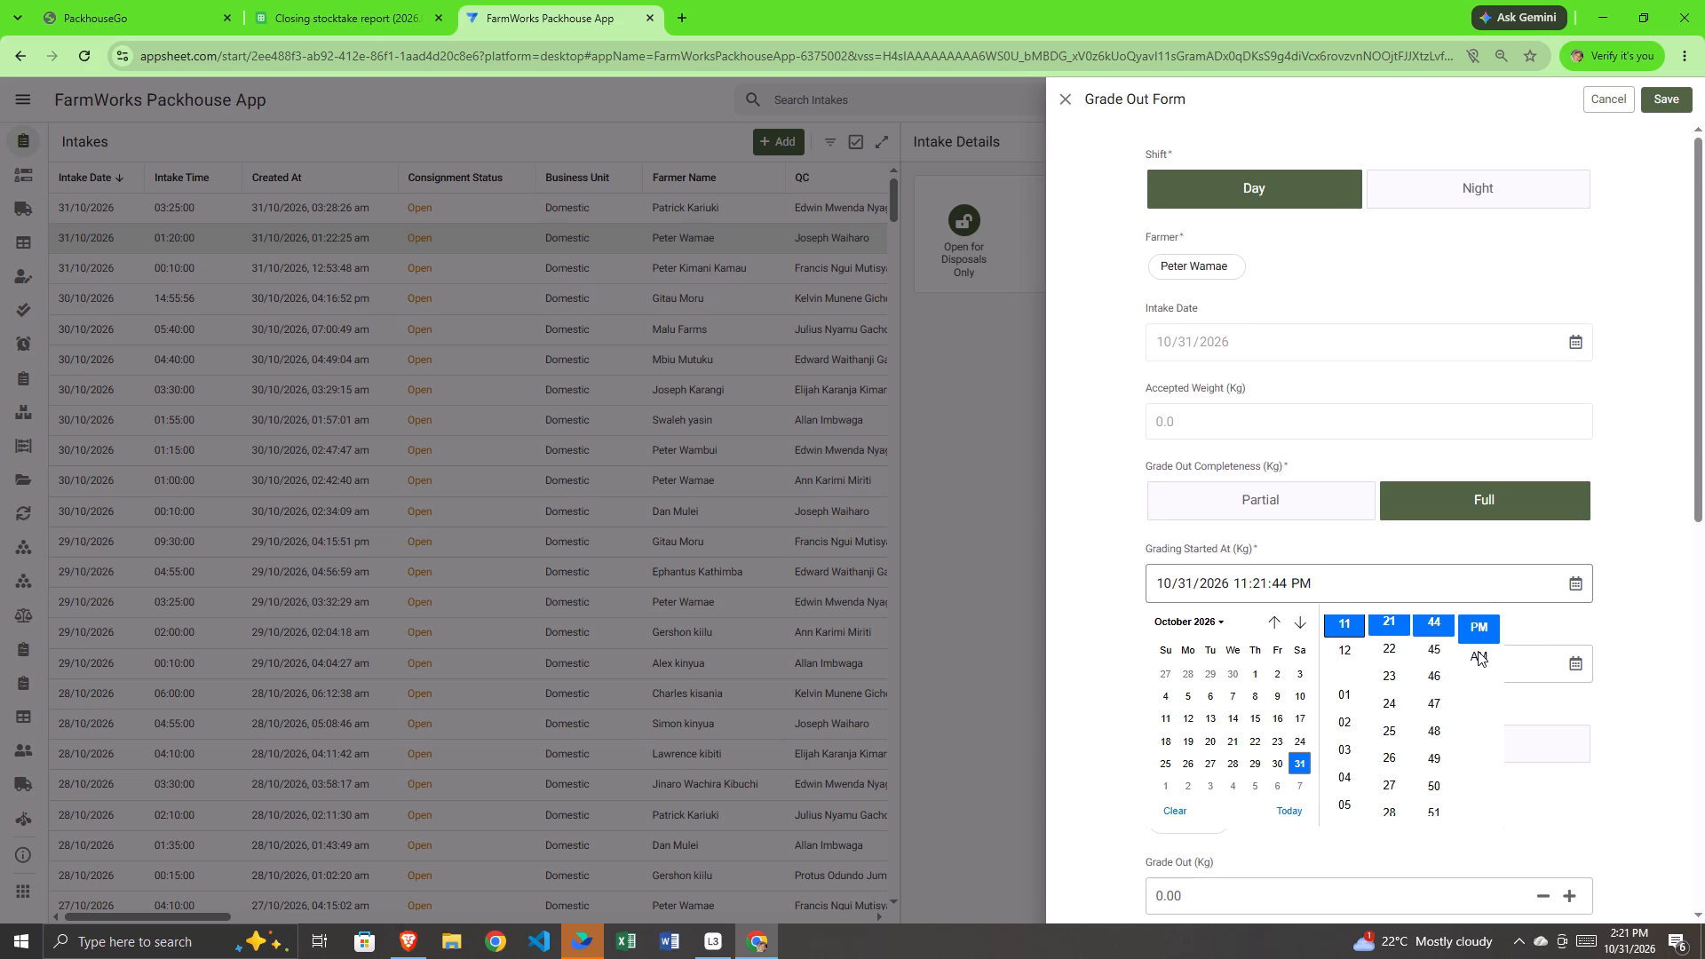
{"action": "left_click", "coordinate": [1478, 651]}
{"action": "left_click", "coordinate": [1540, 631]}
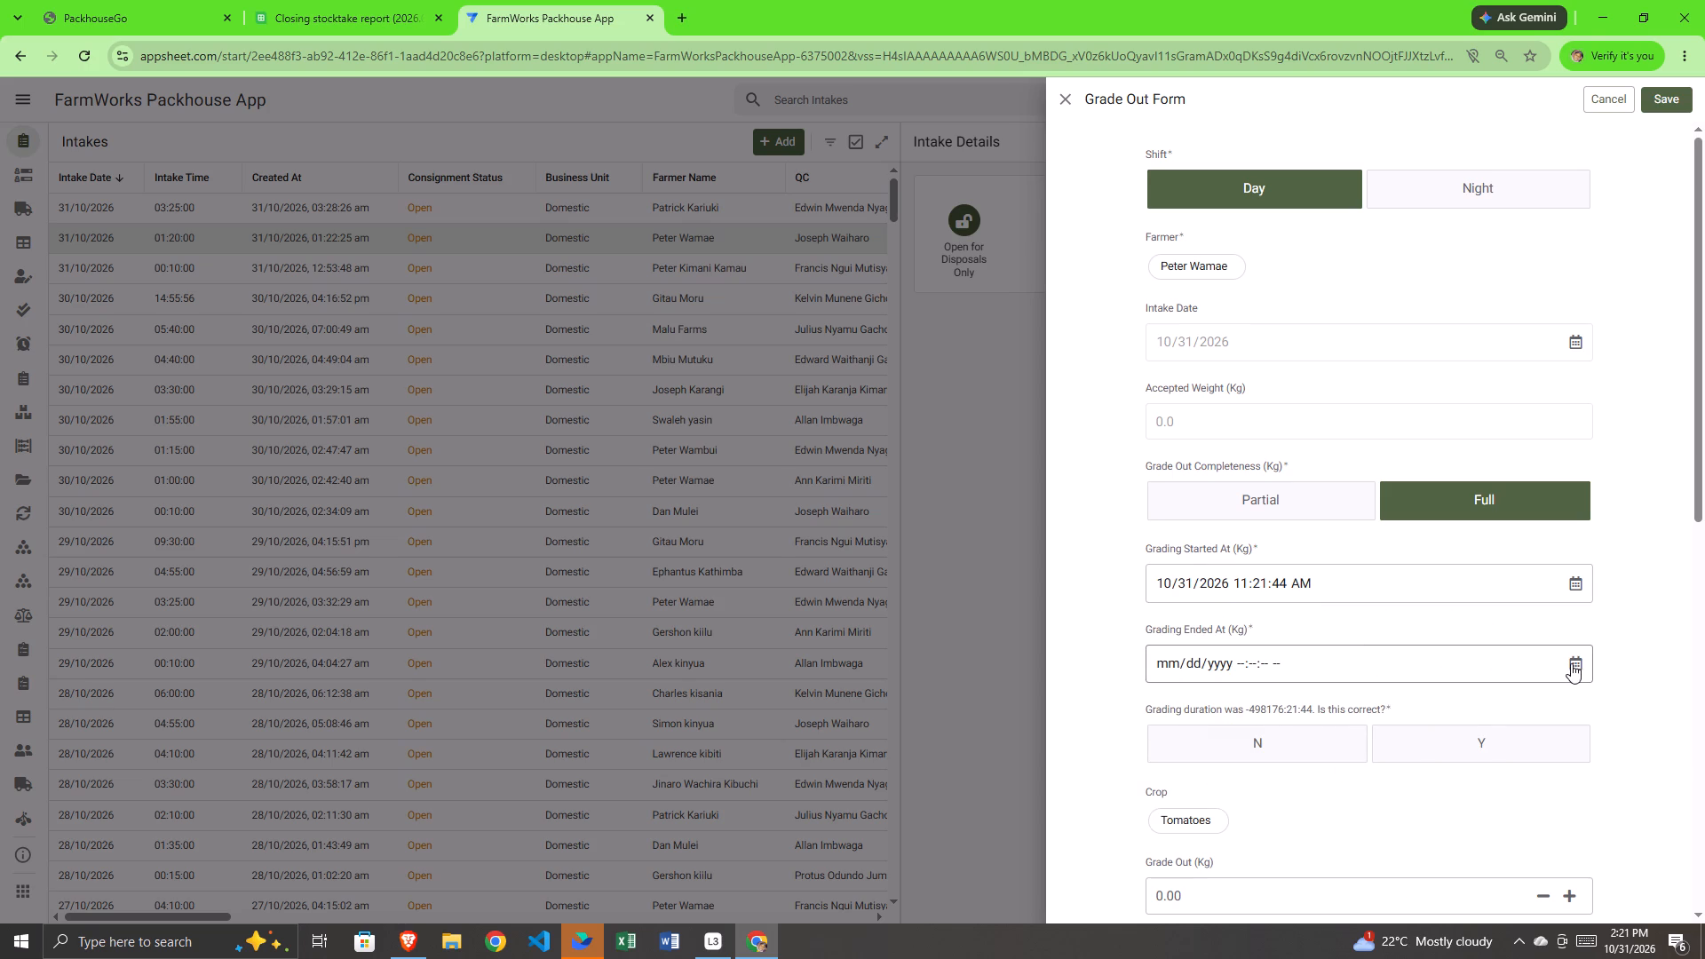
{"action": "left_click", "coordinate": [1571, 663]}
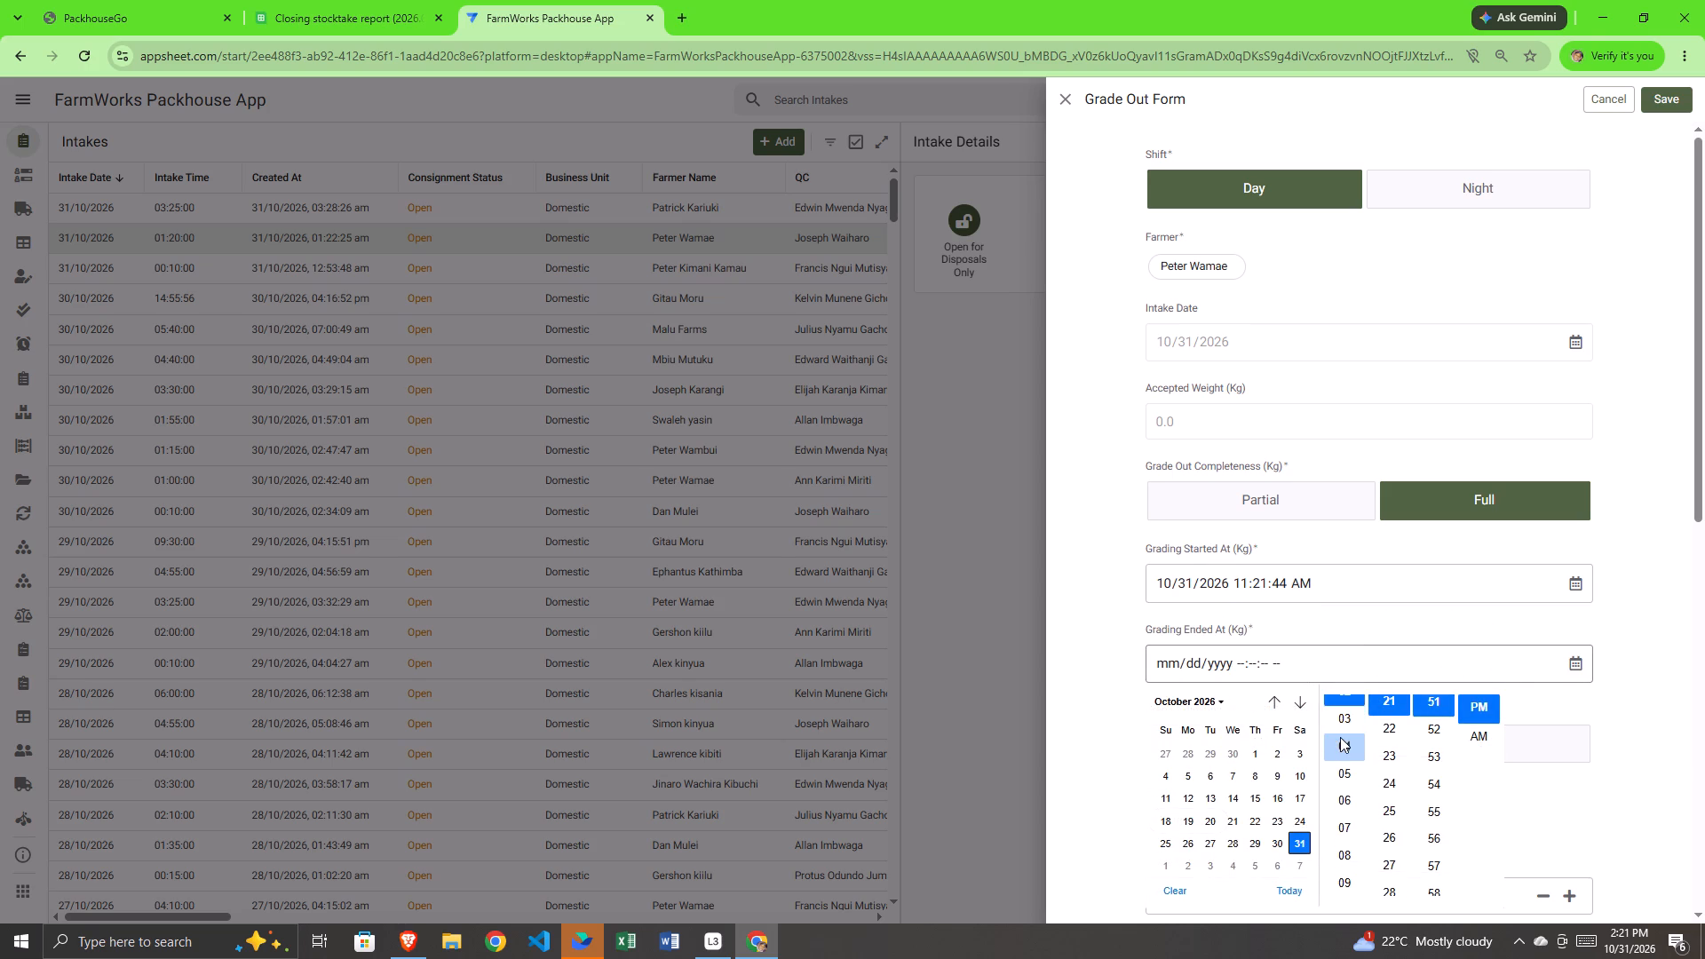
{"action": "scroll", "coordinate": [1340, 737], "scroll_direction": "up", "scroll_amount": 1}
{"action": "left_click", "coordinate": [1346, 728]}
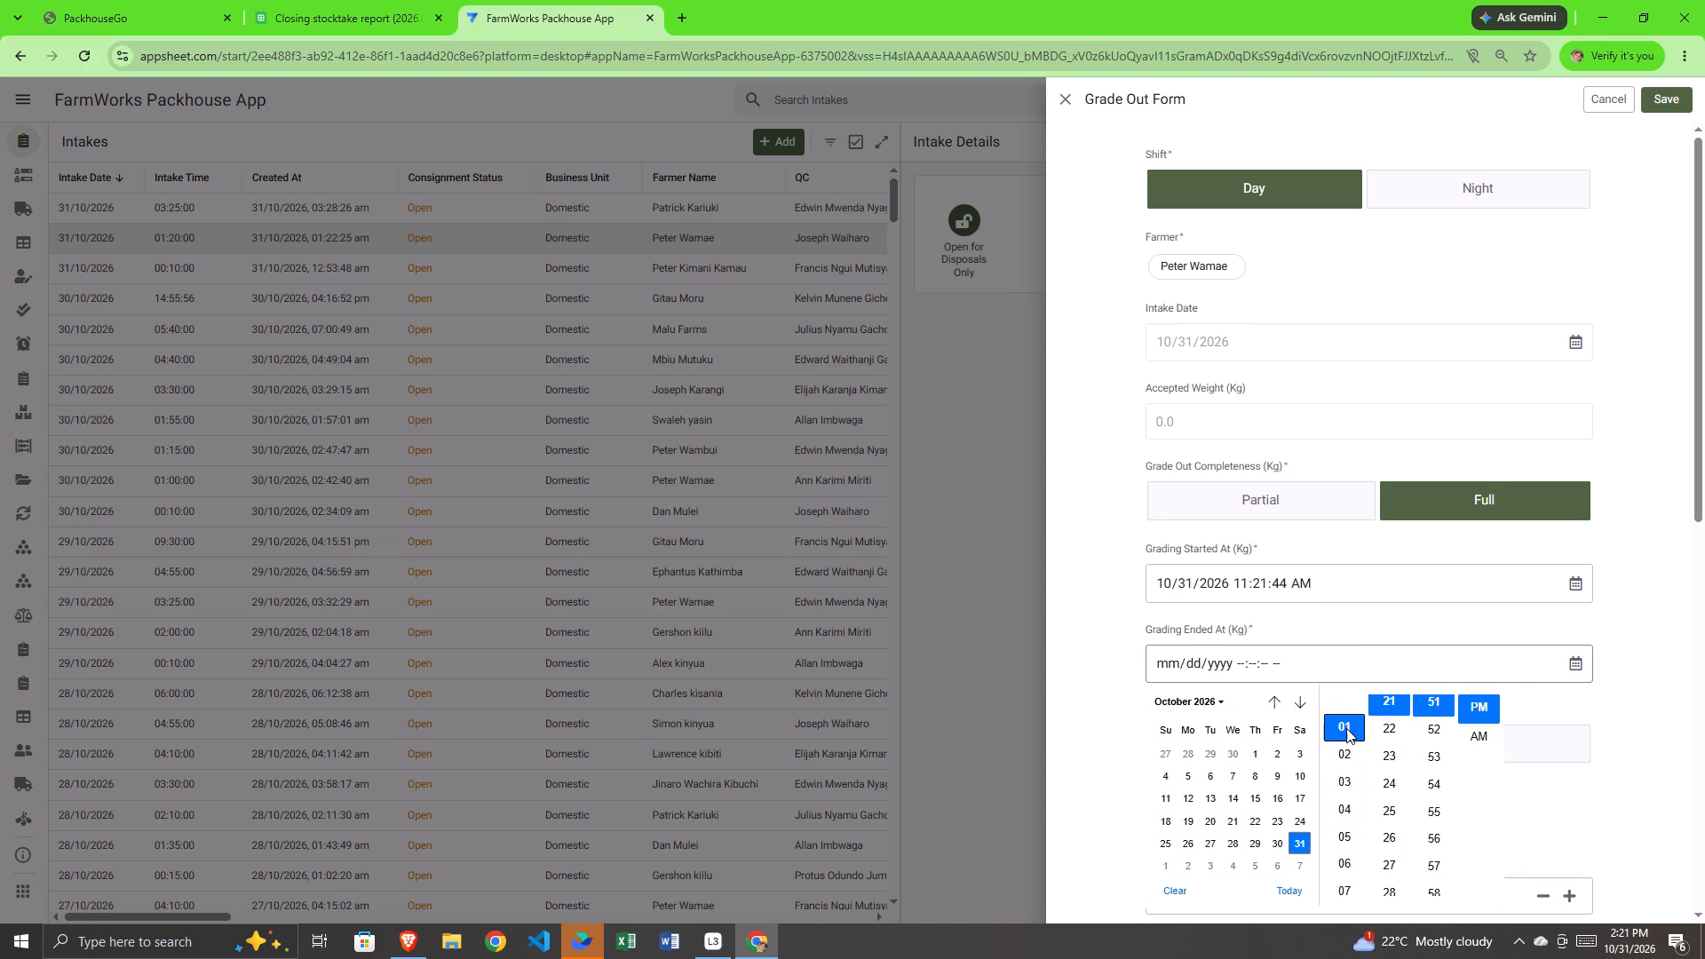
{"action": "left_click", "coordinate": [1551, 711]}
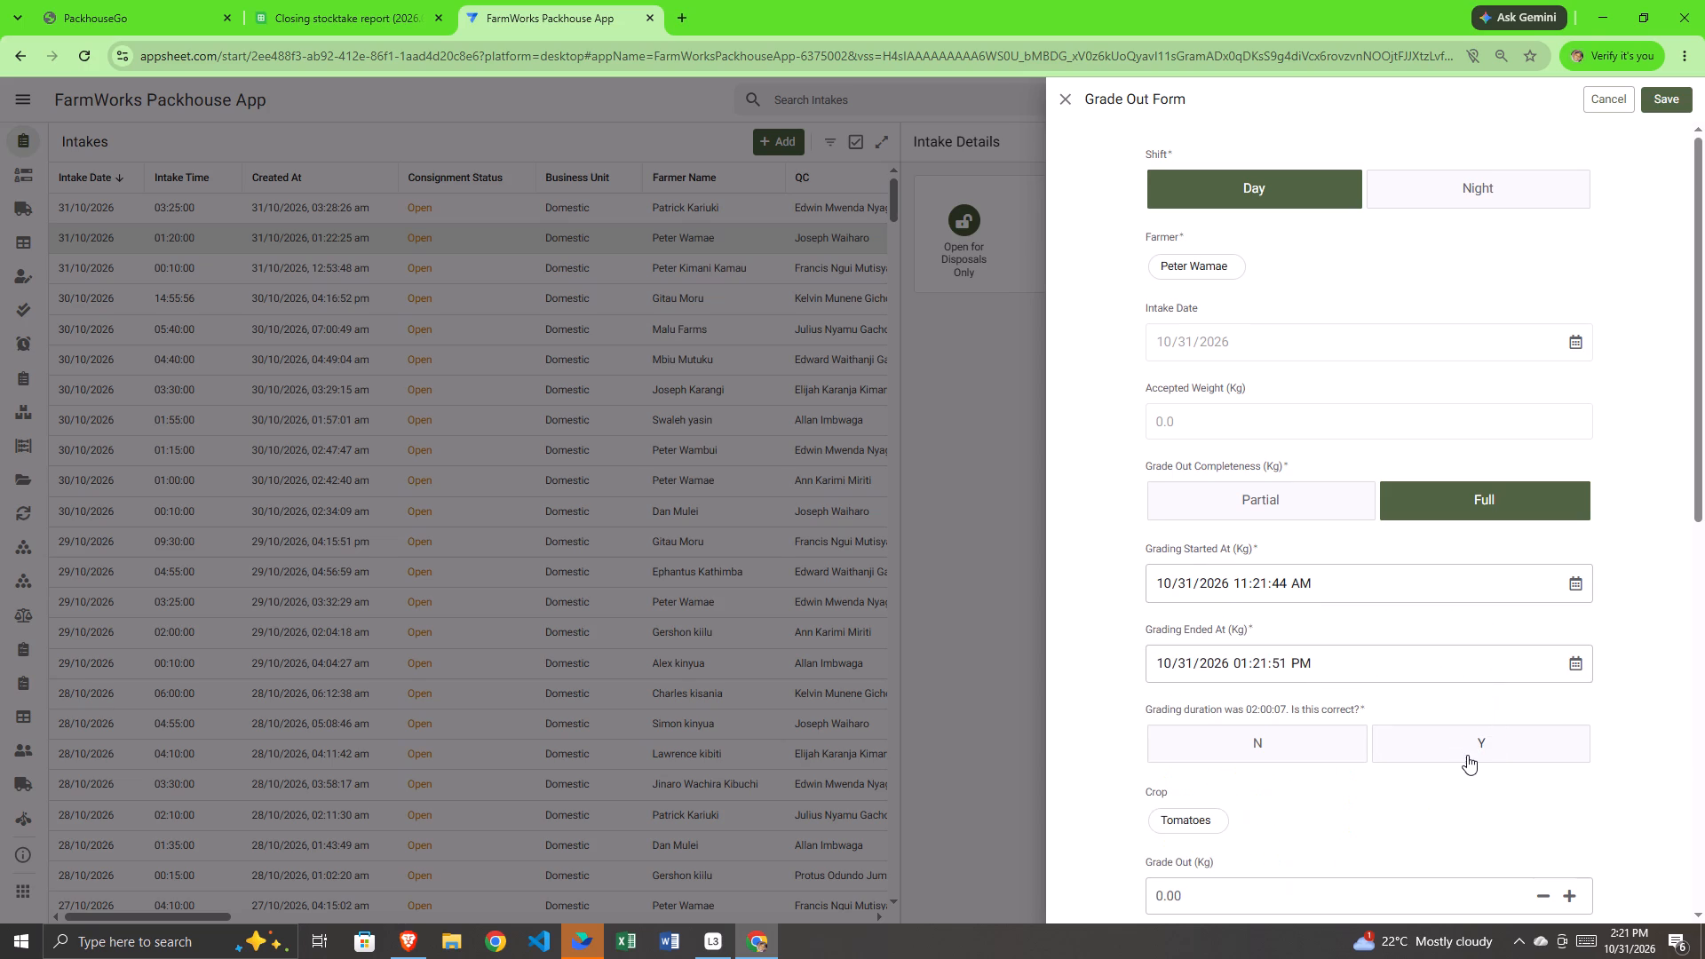
{"action": "left_click", "coordinate": [1471, 763]}
Enter a Grade Out weight of 9118 kg, with Ripe at 1177 kg and BB at 229 kg.
{"action": "scroll", "coordinate": [1417, 821], "scroll_direction": "down", "scroll_amount": 3}
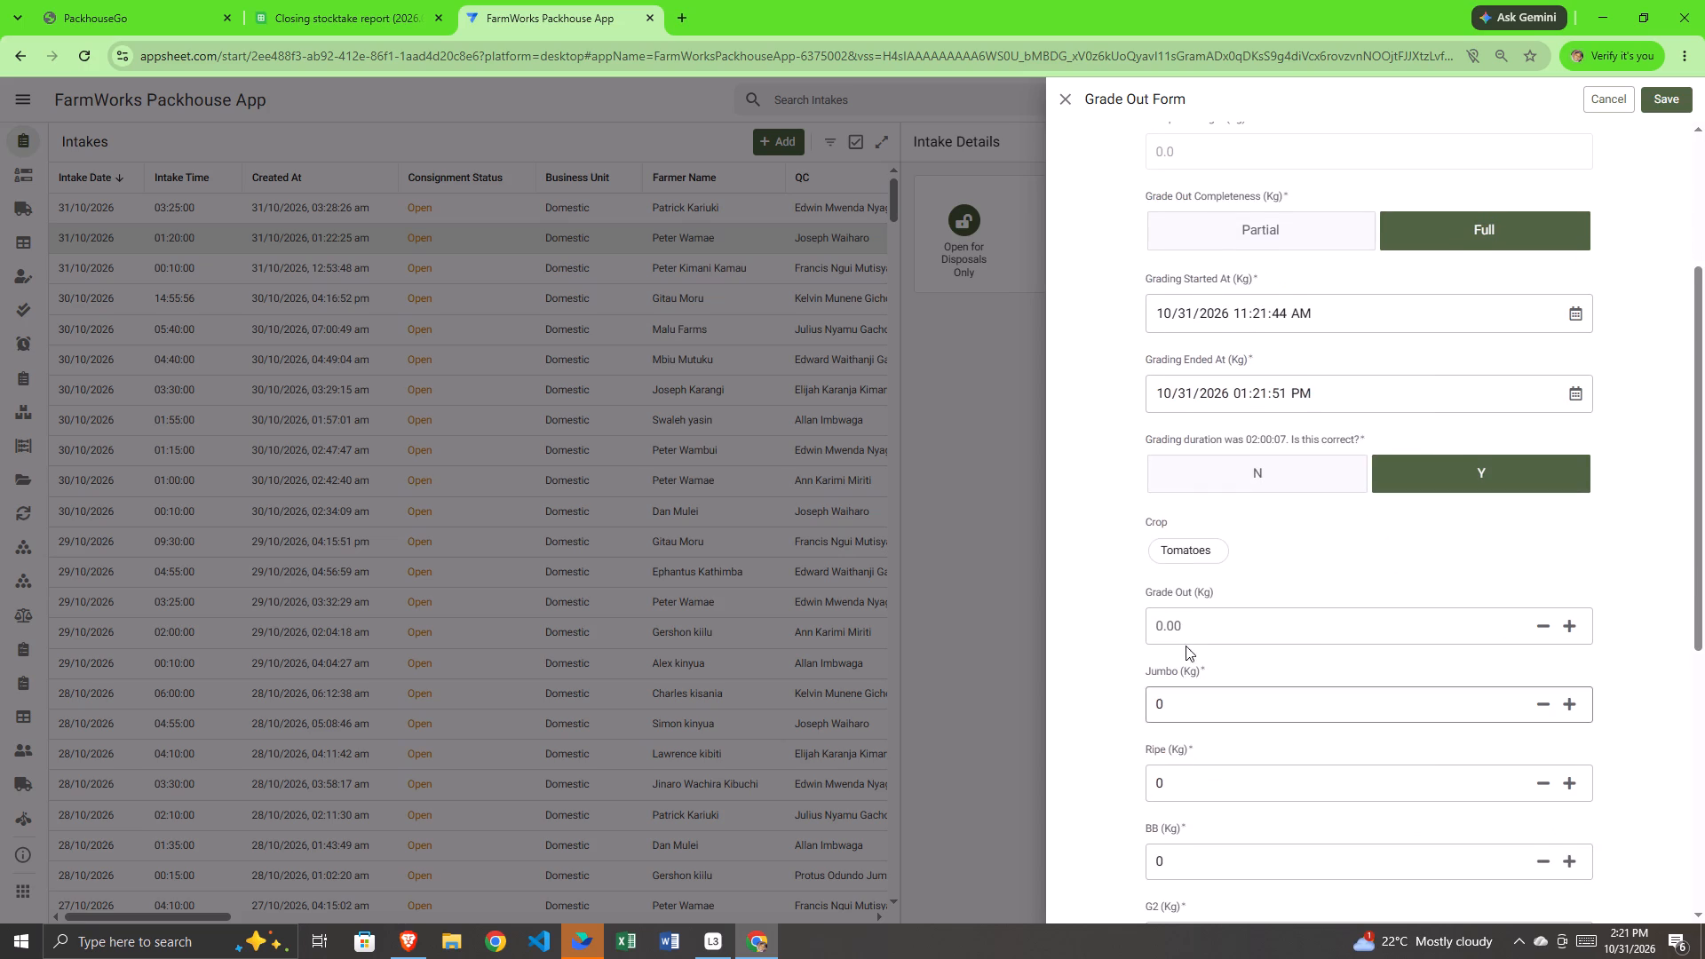
{"action": "left_click", "coordinate": [1168, 615]}
{"action": "key", "text": "BackSpace"}
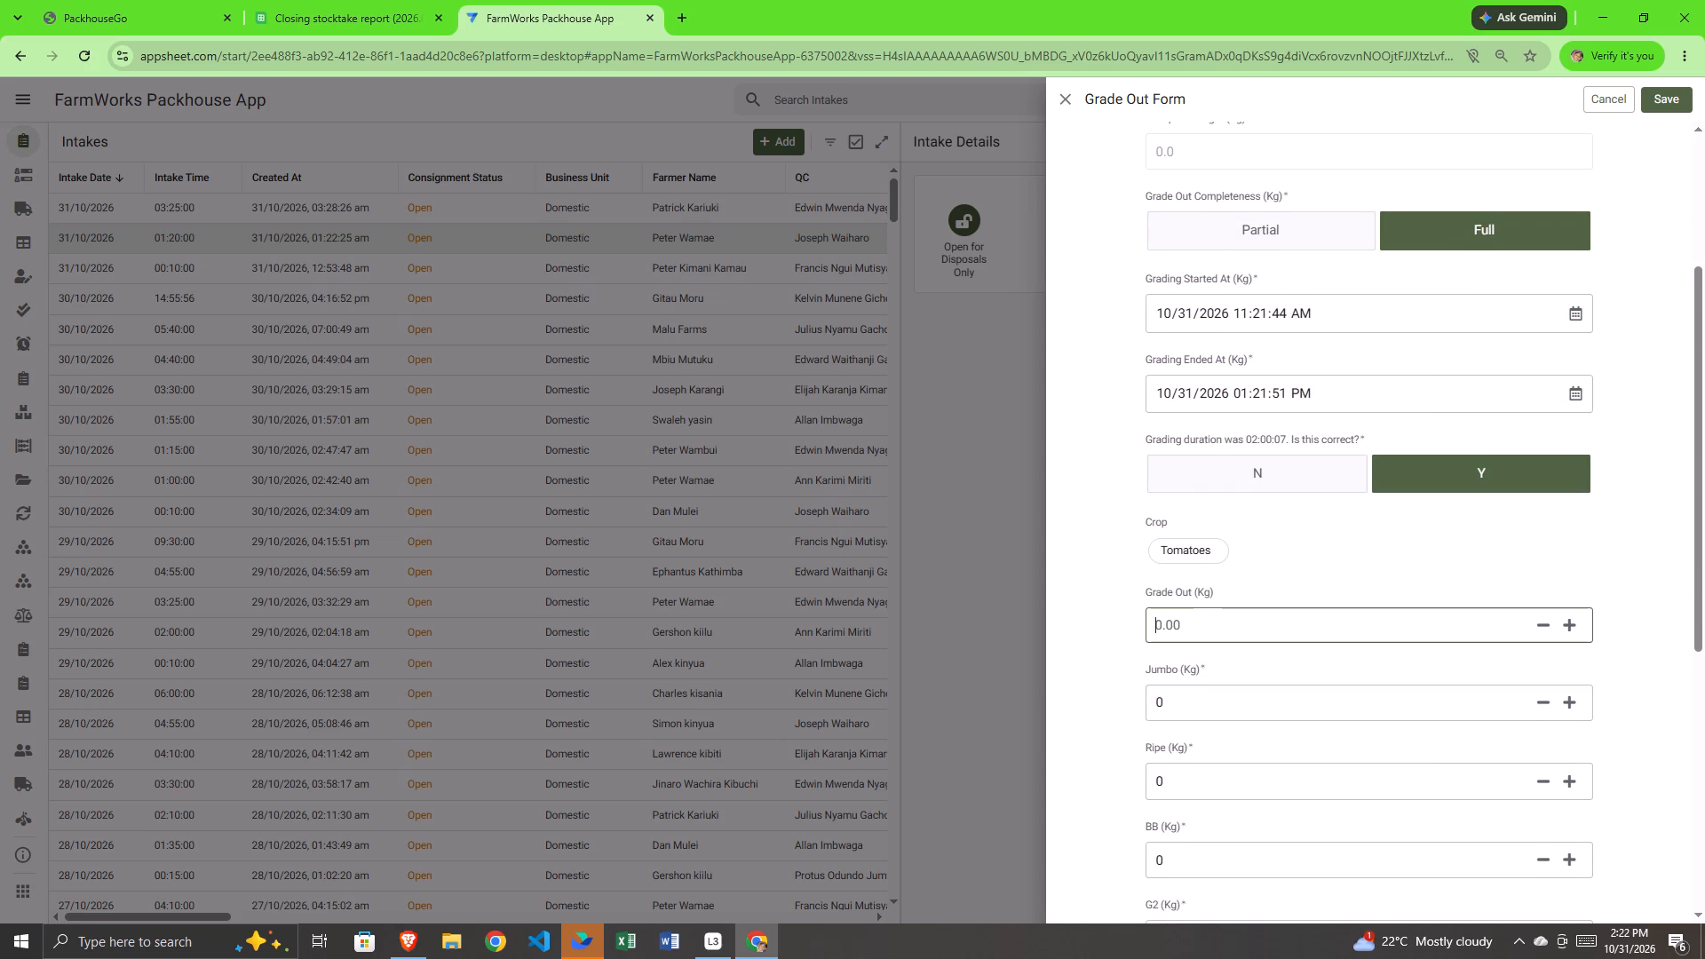
{"action": "type", "text": "9118"}
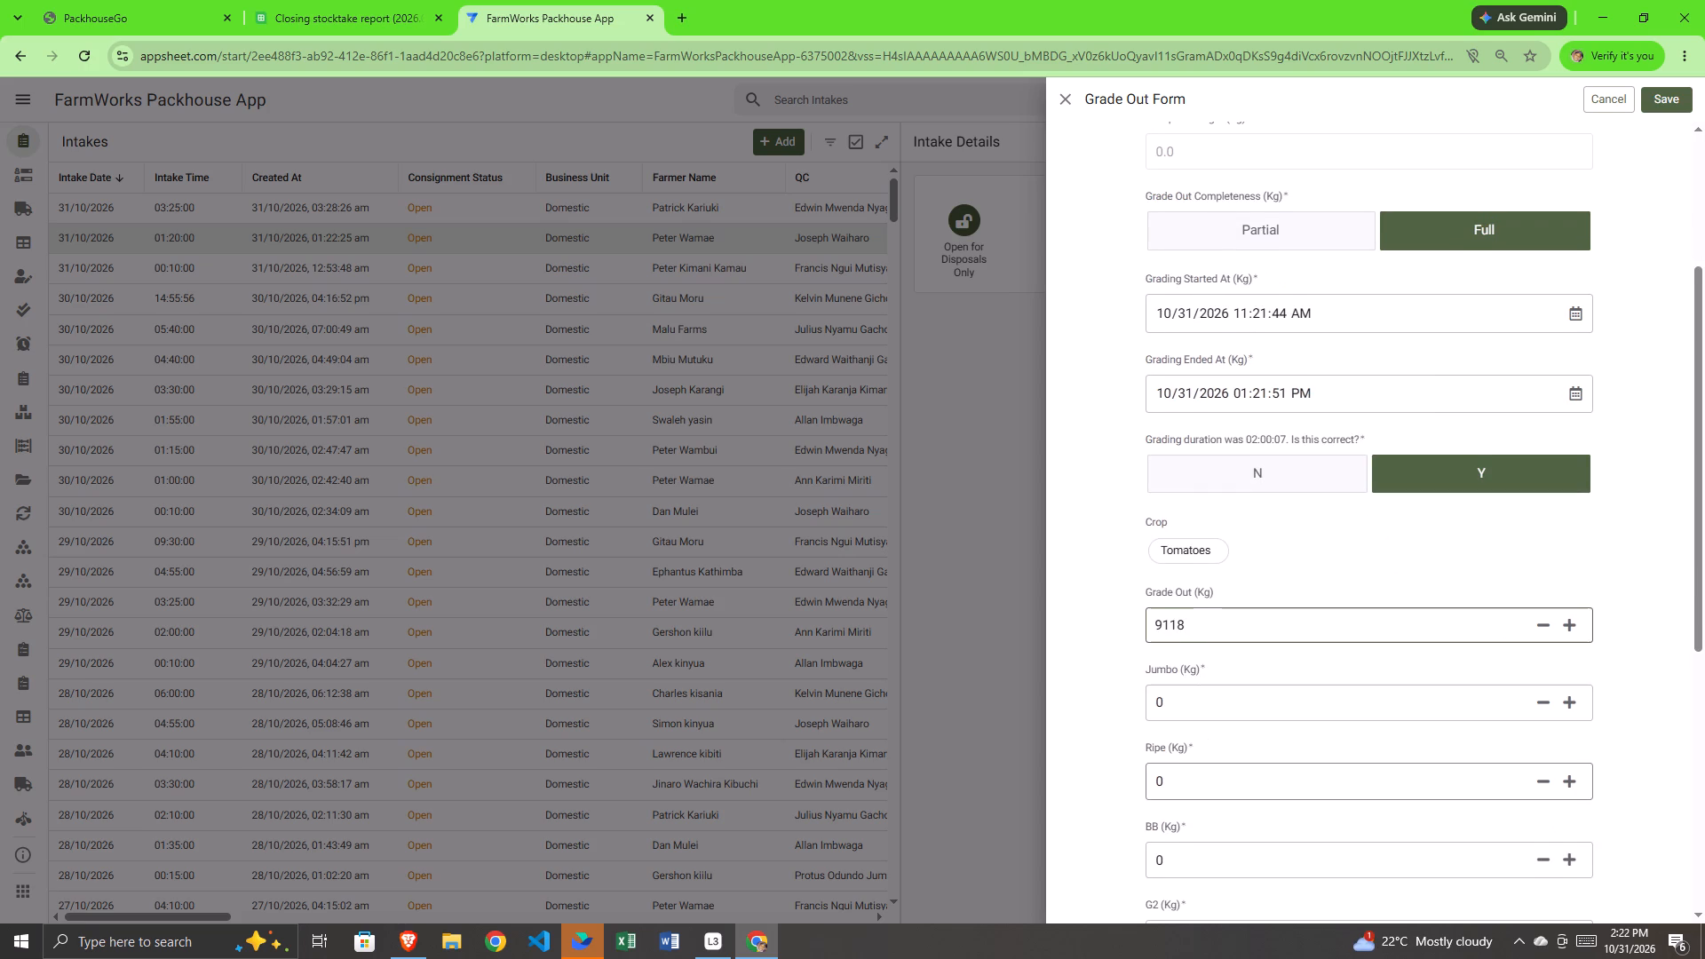
{"action": "left_click", "coordinate": [1179, 778]}
{"action": "key", "text": "BackSpace"}
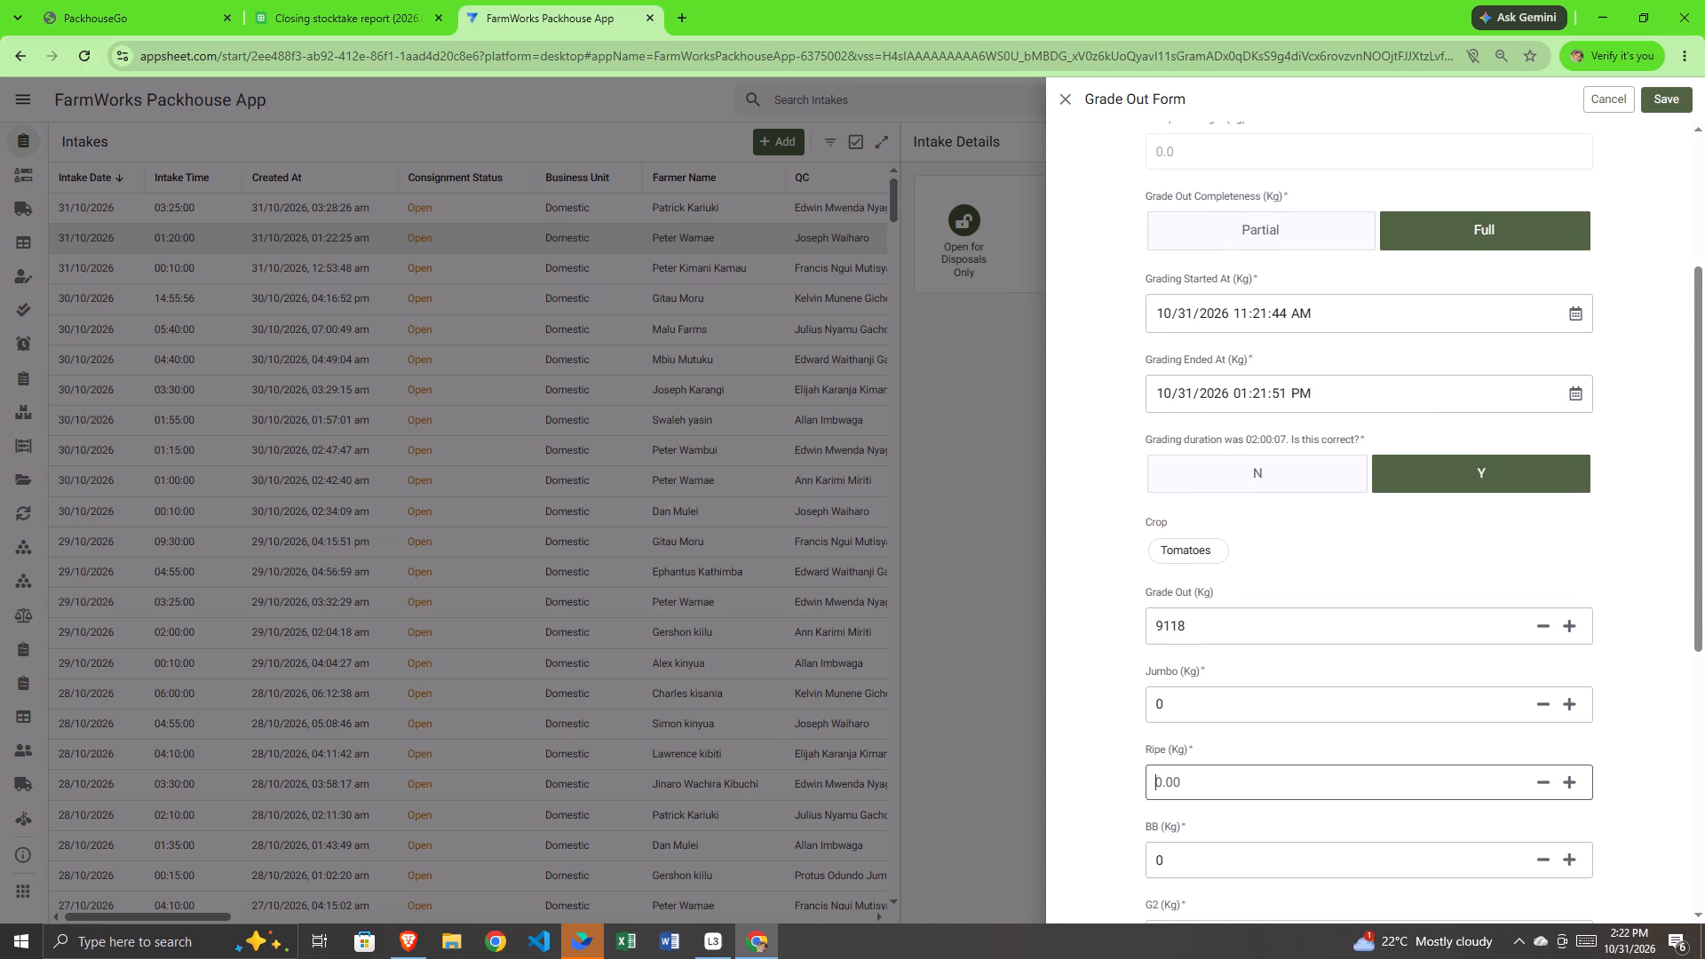
{"action": "type", "text": "1177"}
{"action": "left_click", "coordinate": [1237, 874]}
{"action": "key", "text": "BackSpace"}
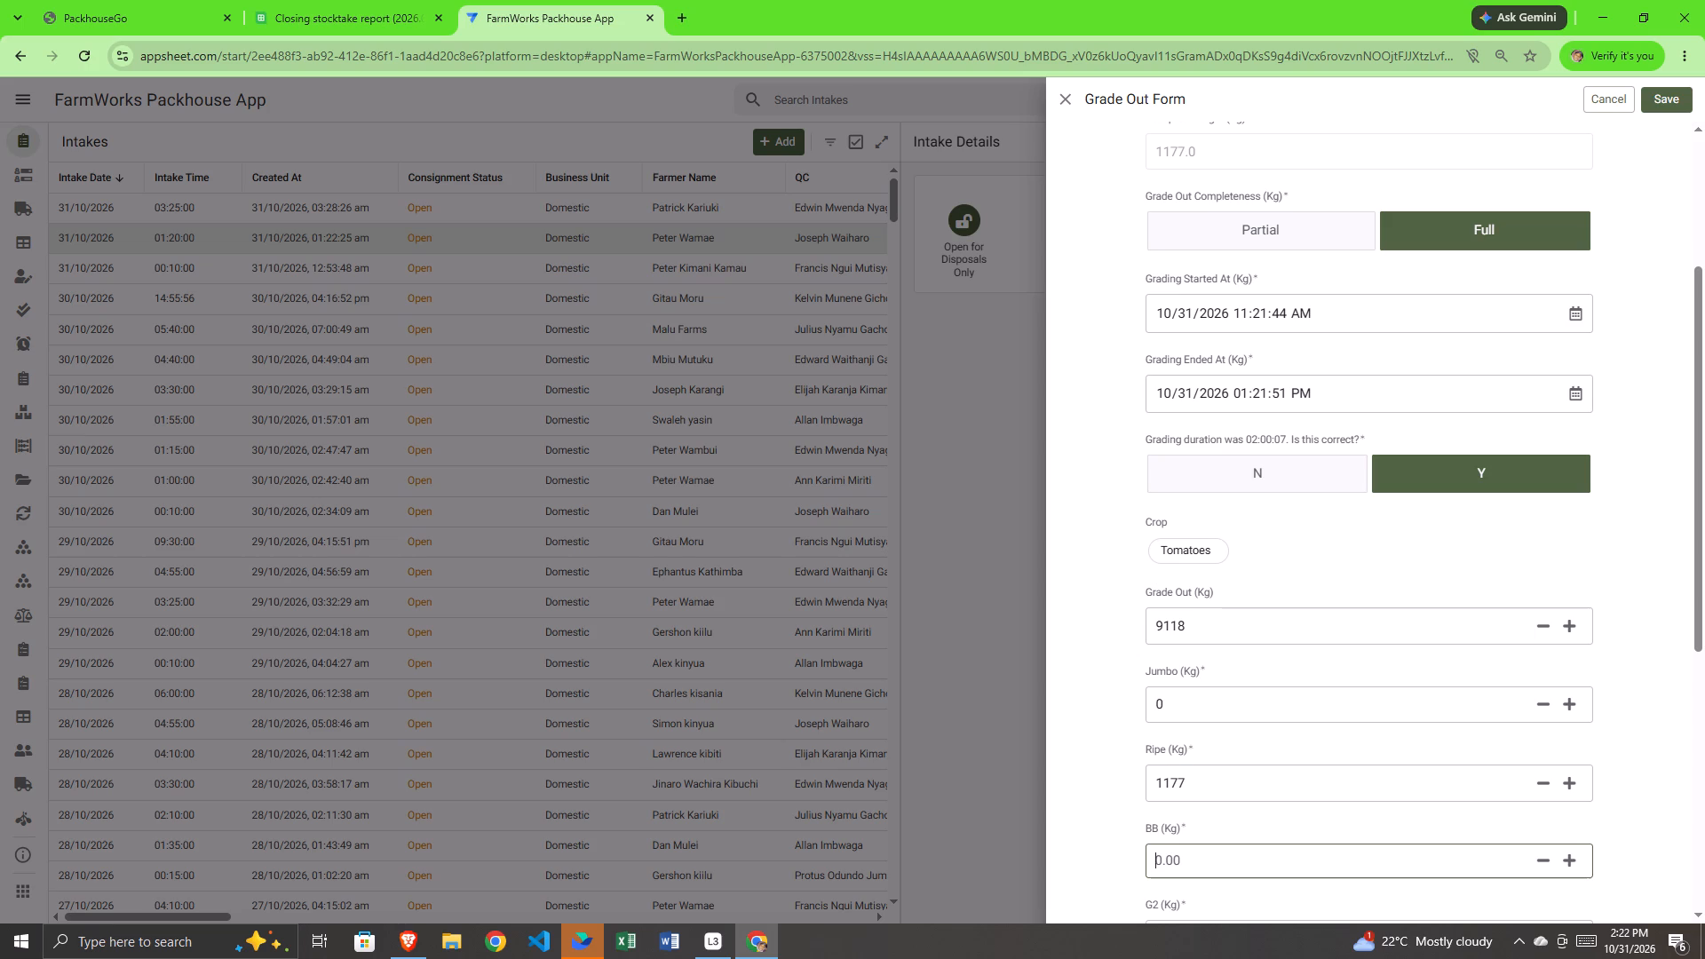
{"action": "type", "text": "229"}
Enter the grade weights: G2 at 2699 kg, G3 at 3139 kg and G4 at 1593 kg.
{"action": "scroll", "coordinate": [1390, 818], "scroll_direction": "down", "scroll_amount": 3}
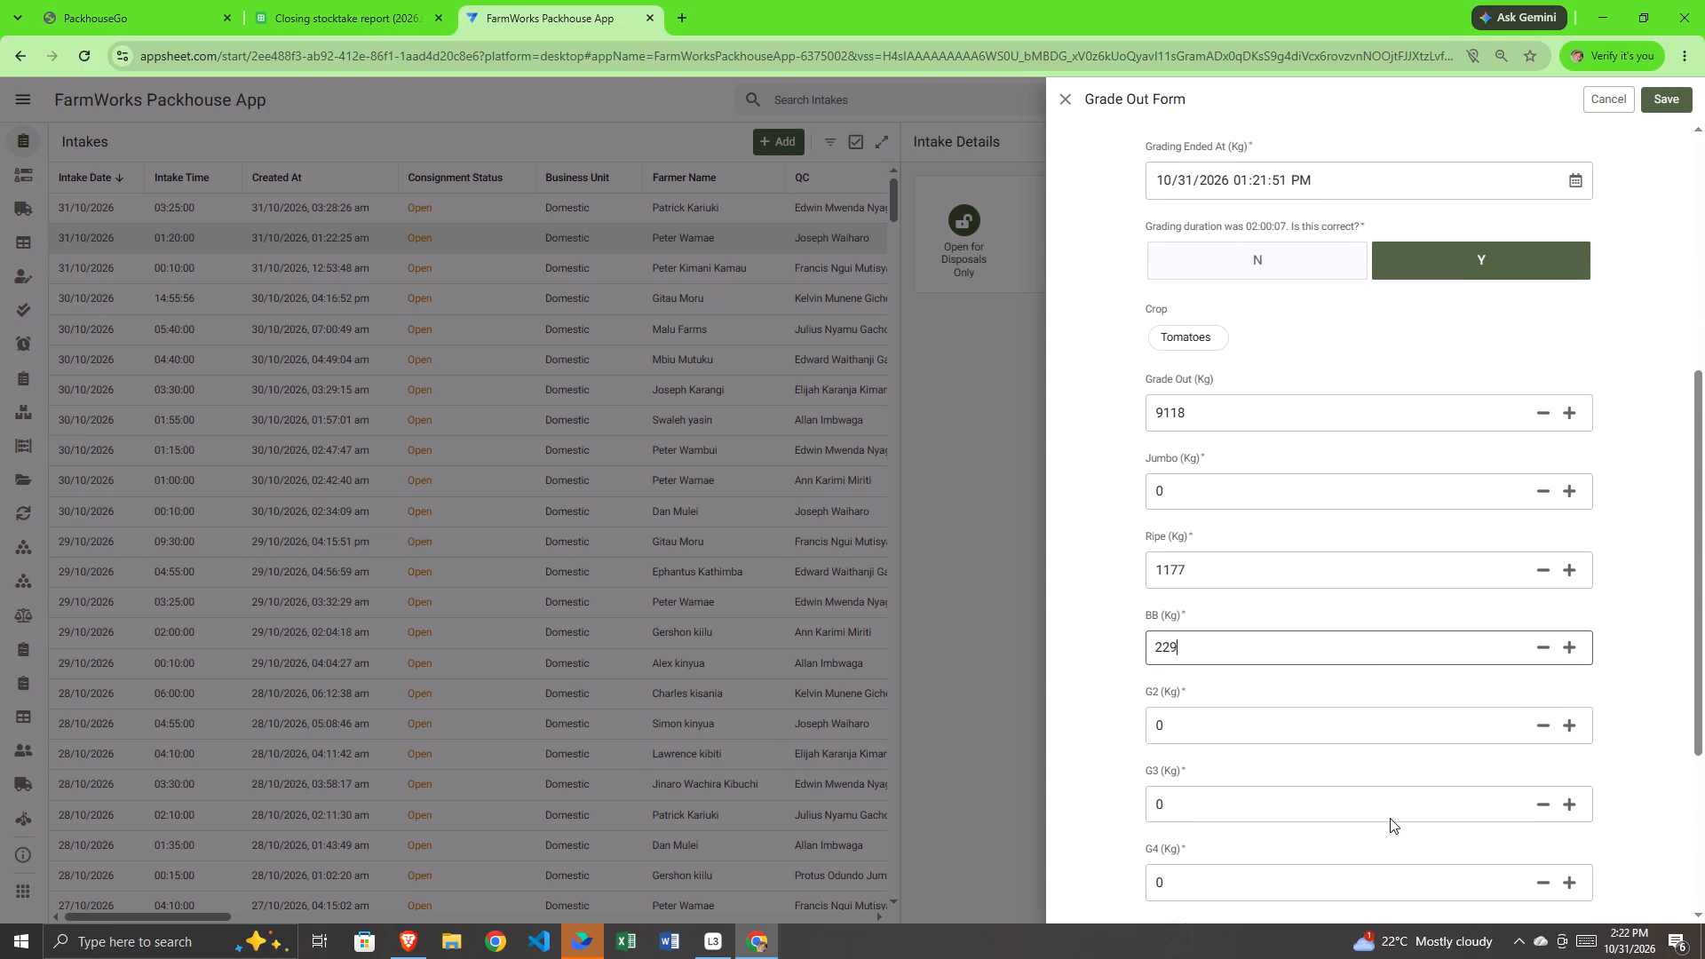
{"action": "left_click", "coordinate": [1190, 719]}
{"action": "key", "text": "BackSpace"}
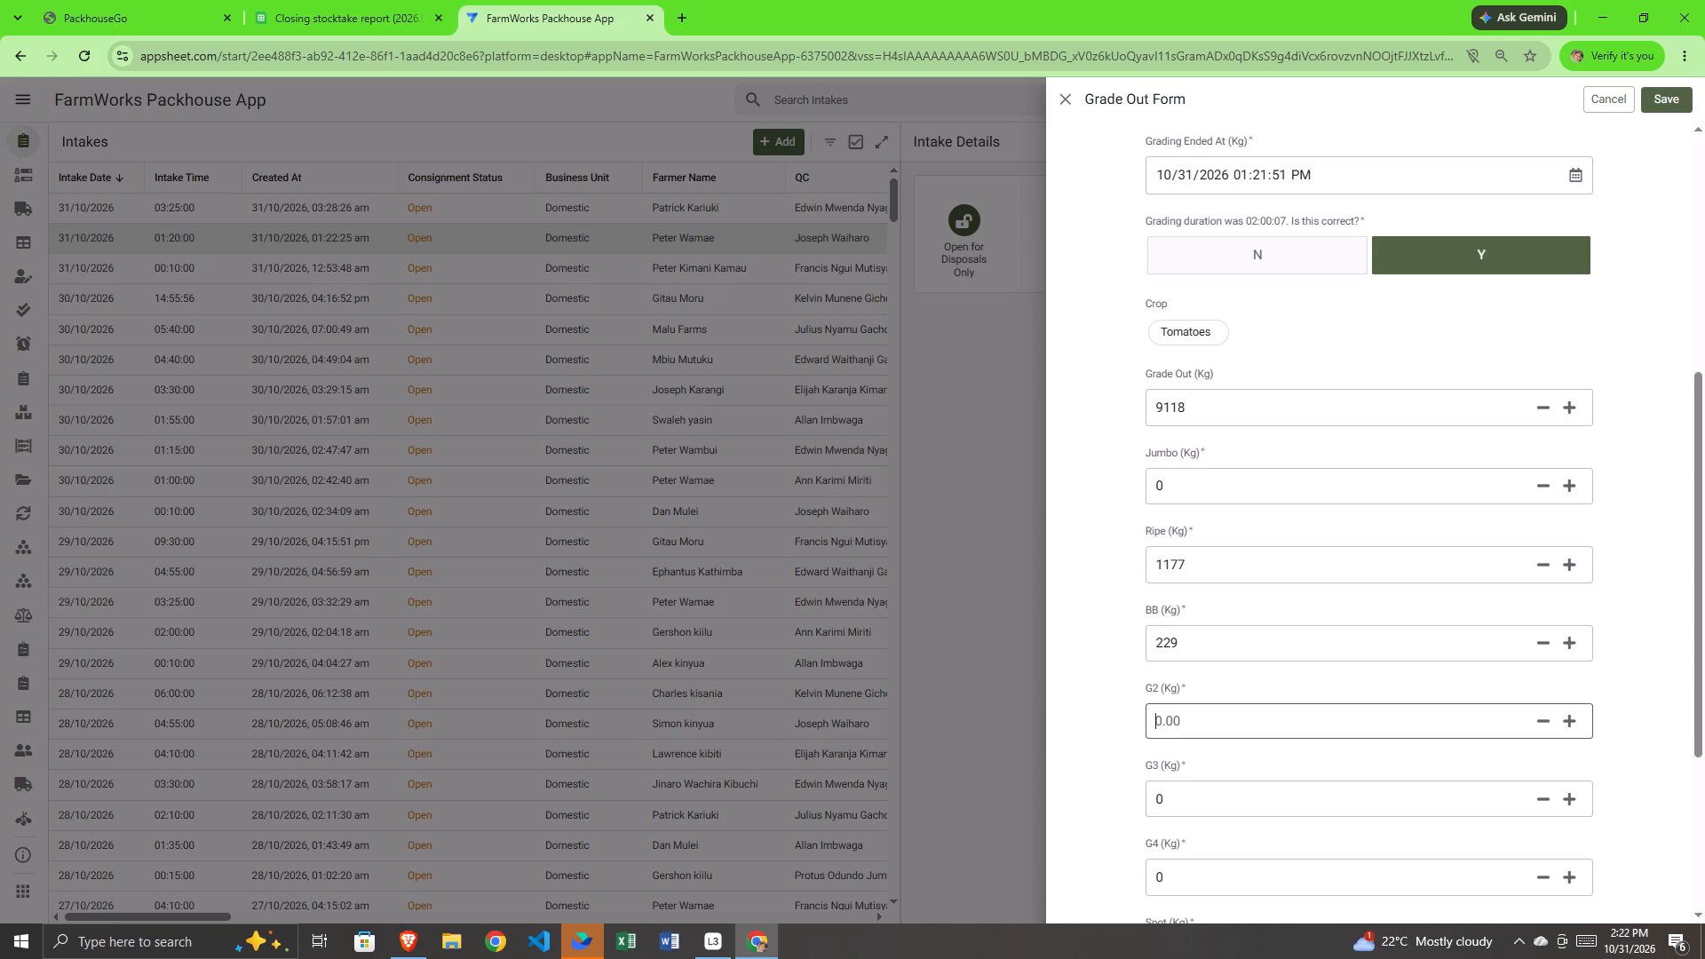
{"action": "type", "text": "2699"}
{"action": "left_click", "coordinate": [1189, 797]}
{"action": "key", "text": "BackSpace"}
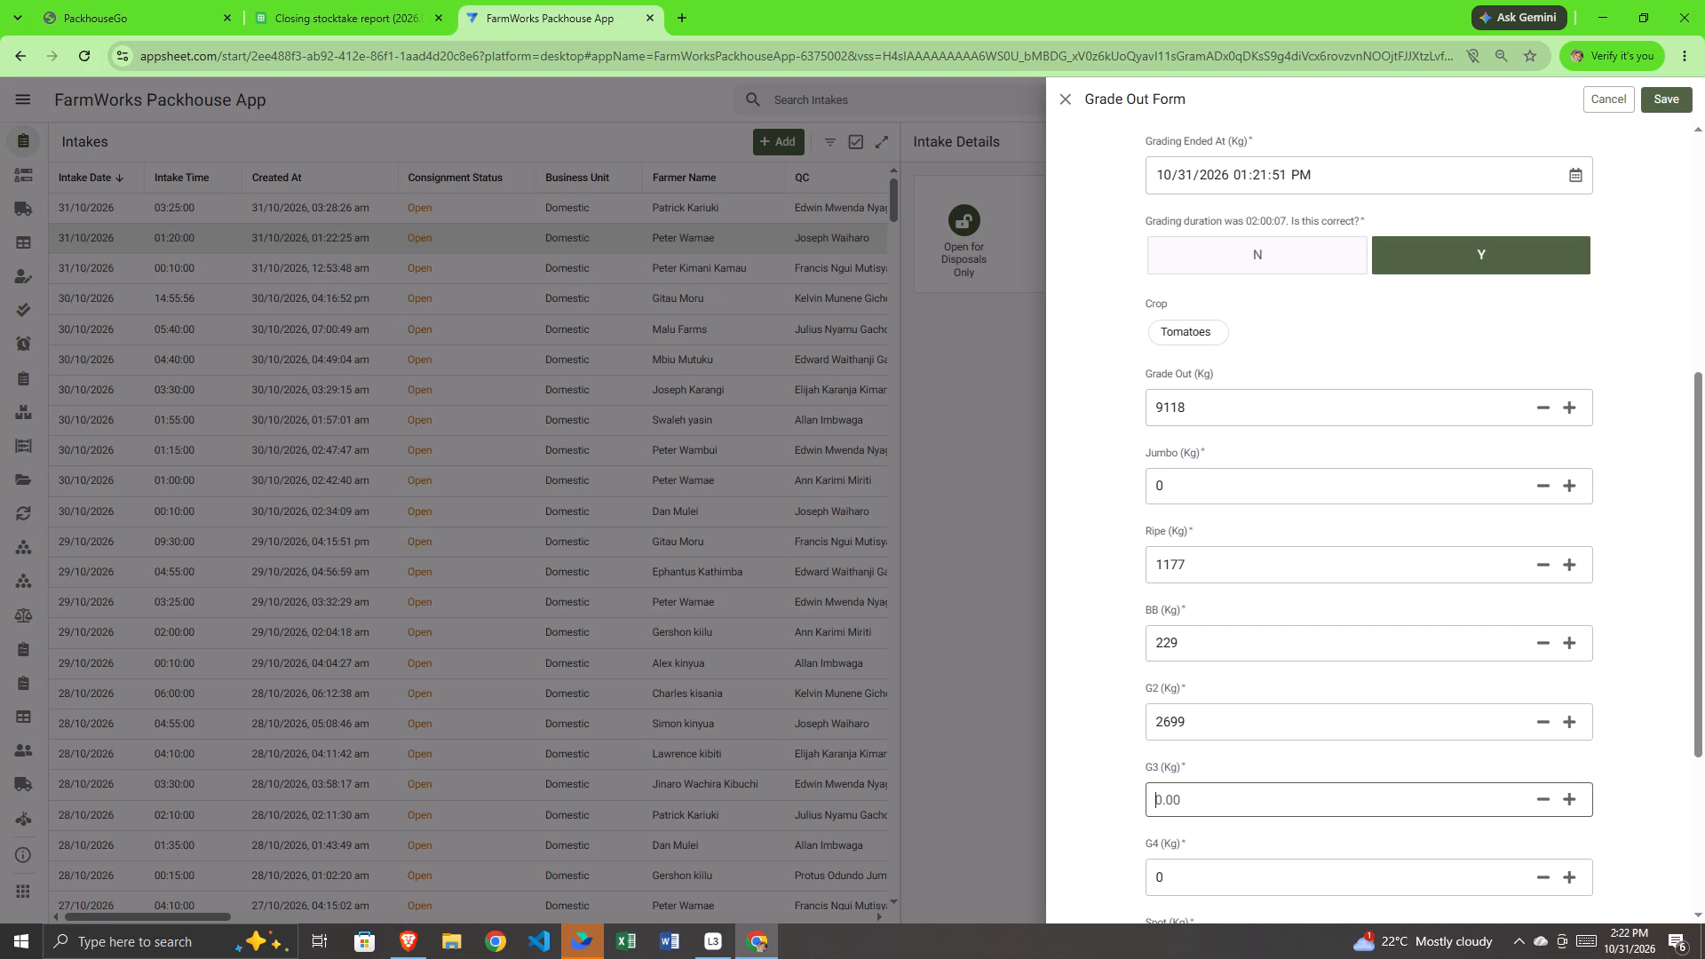
{"action": "type", "text": "3139"}
{"action": "left_click", "coordinate": [1186, 872]}
{"action": "key", "text": "BackSpace"}
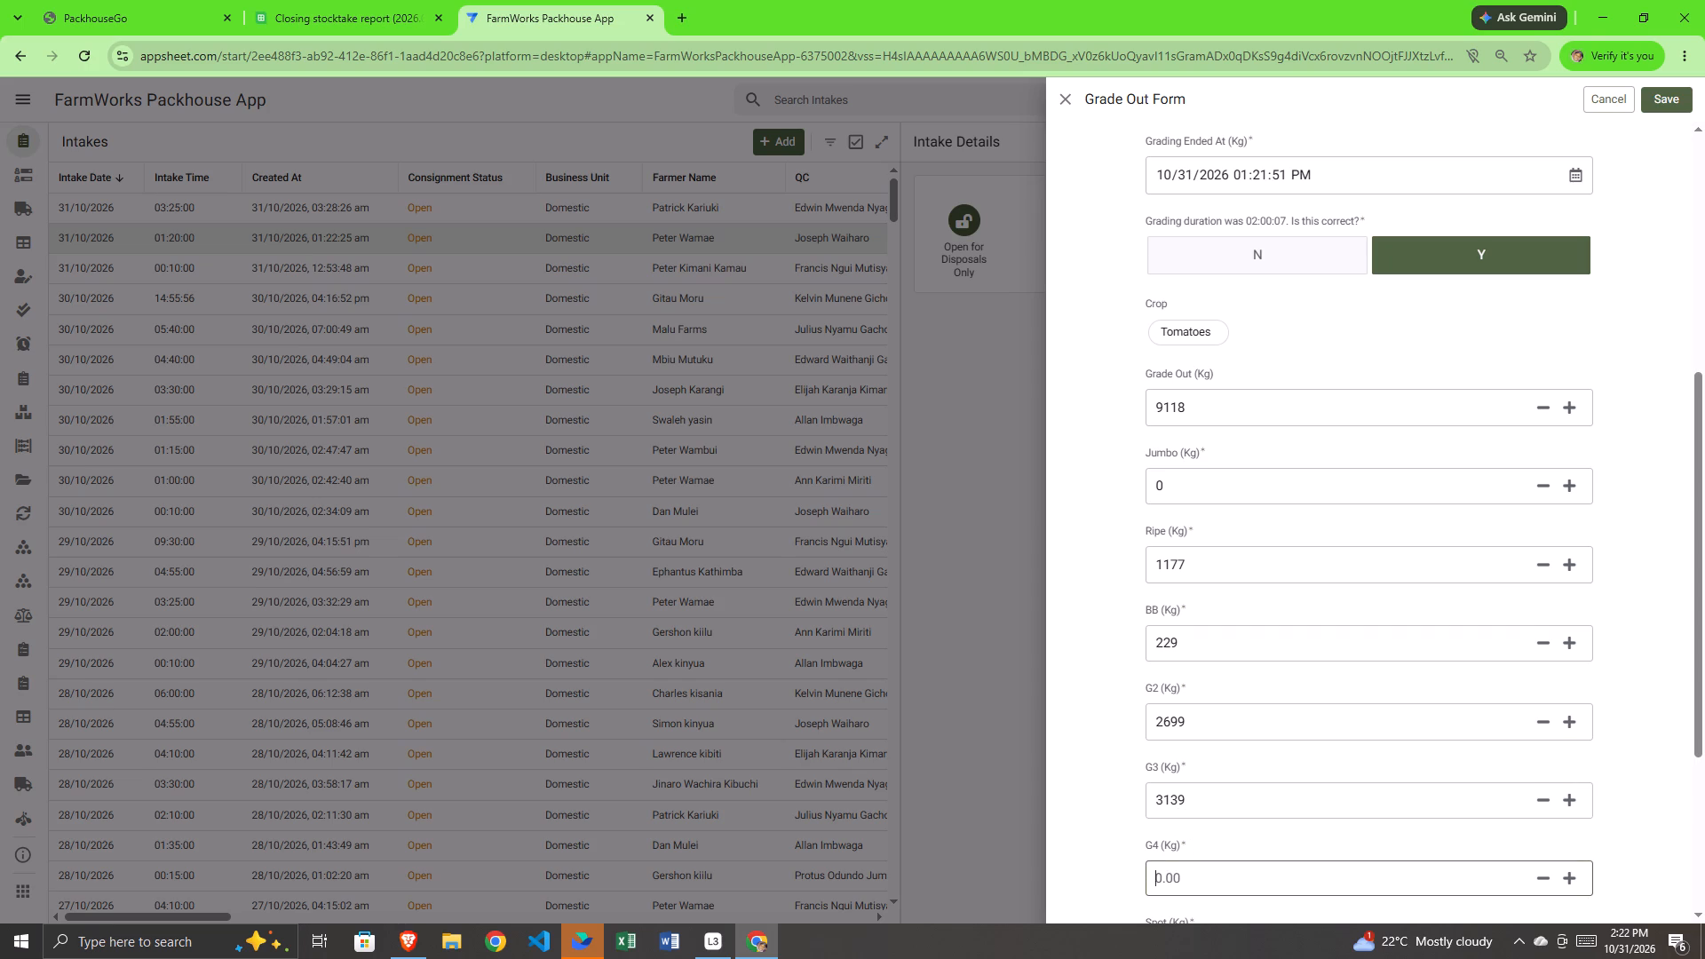
{"action": "type", "text": "1593"}
Enter Spot at 202 kg and Green at 27 kg, and save the grade-out record.
{"action": "scroll", "coordinate": [1295, 859], "scroll_direction": "down", "scroll_amount": 2}
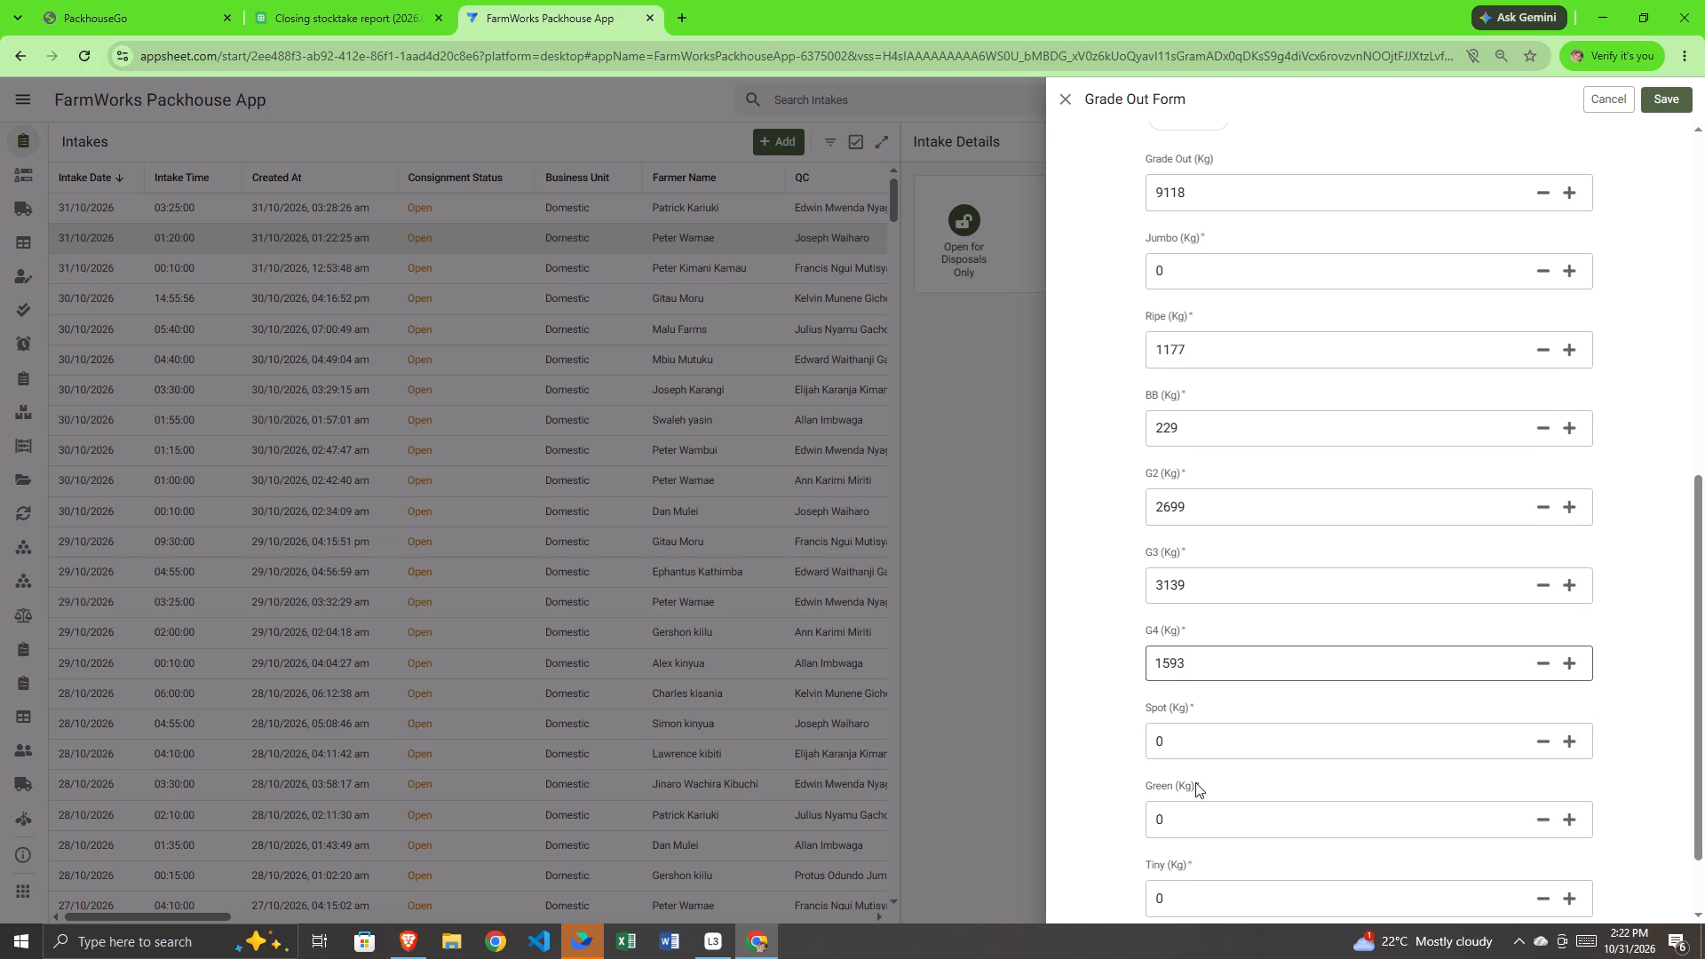
{"action": "left_click", "coordinate": [1189, 747]}
{"action": "key", "text": "BackSpace"}
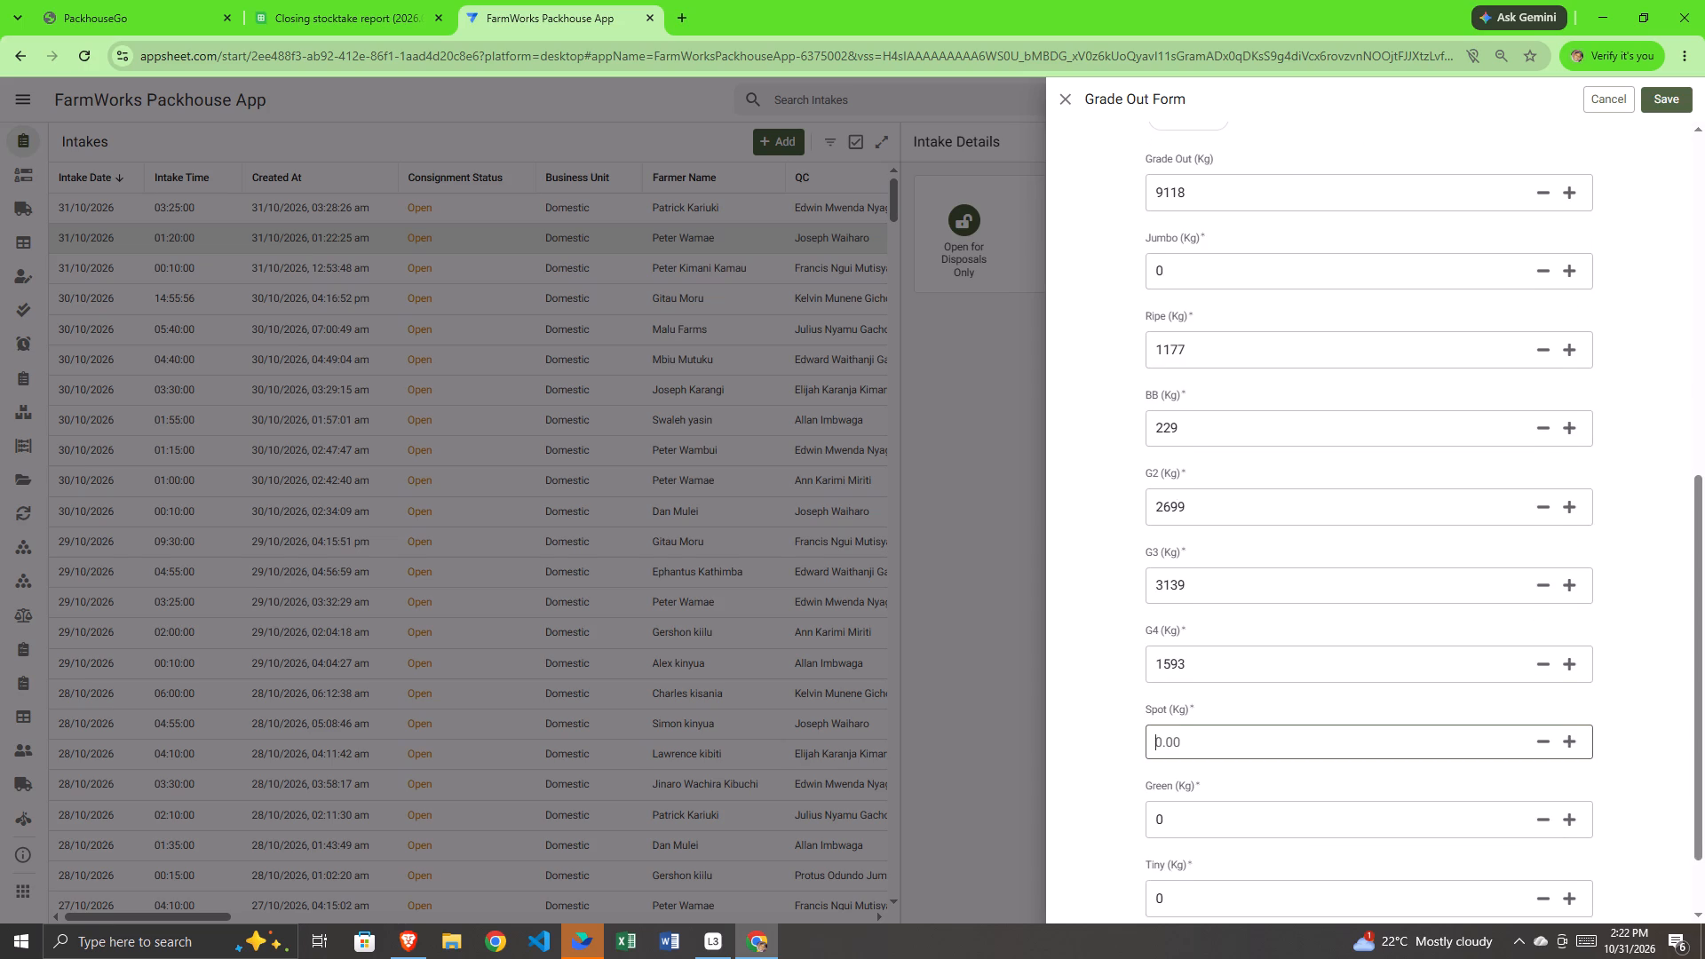
{"action": "type", "text": "202"}
{"action": "left_click", "coordinate": [1187, 817]}
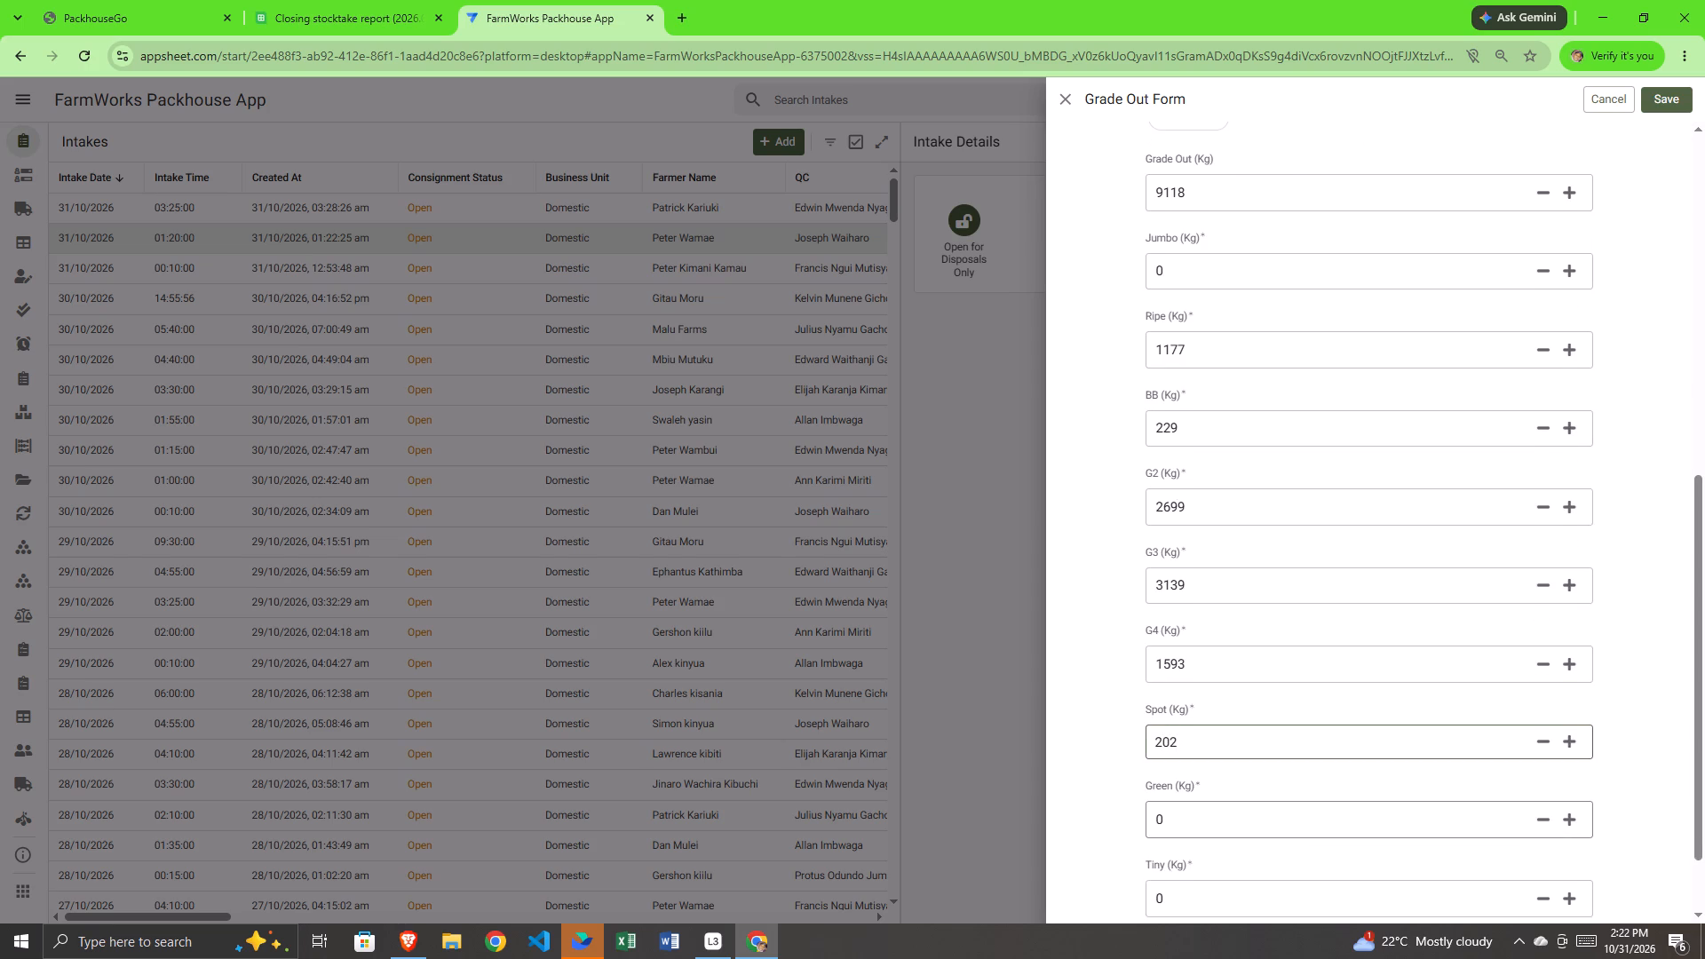
{"action": "key", "text": "BackSpace"}
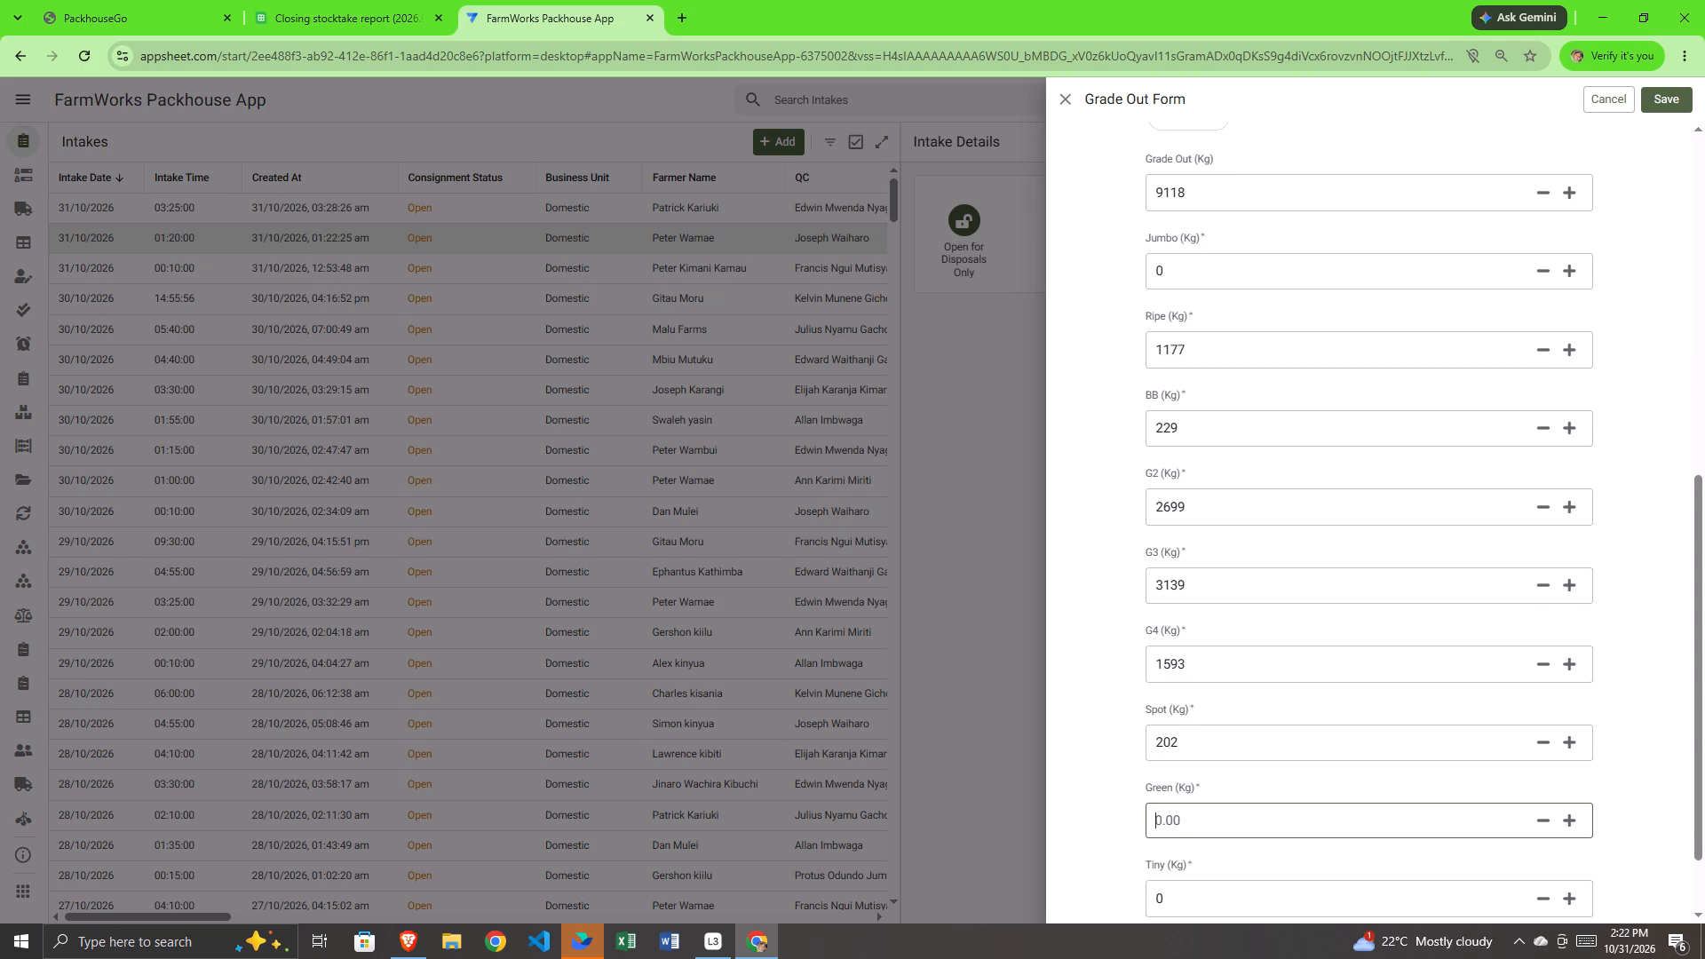
{"action": "type", "text": "27"}
{"action": "left_click", "coordinate": [1242, 872]}
{"action": "scroll", "coordinate": [1242, 872], "scroll_direction": "down", "scroll_amount": 3}
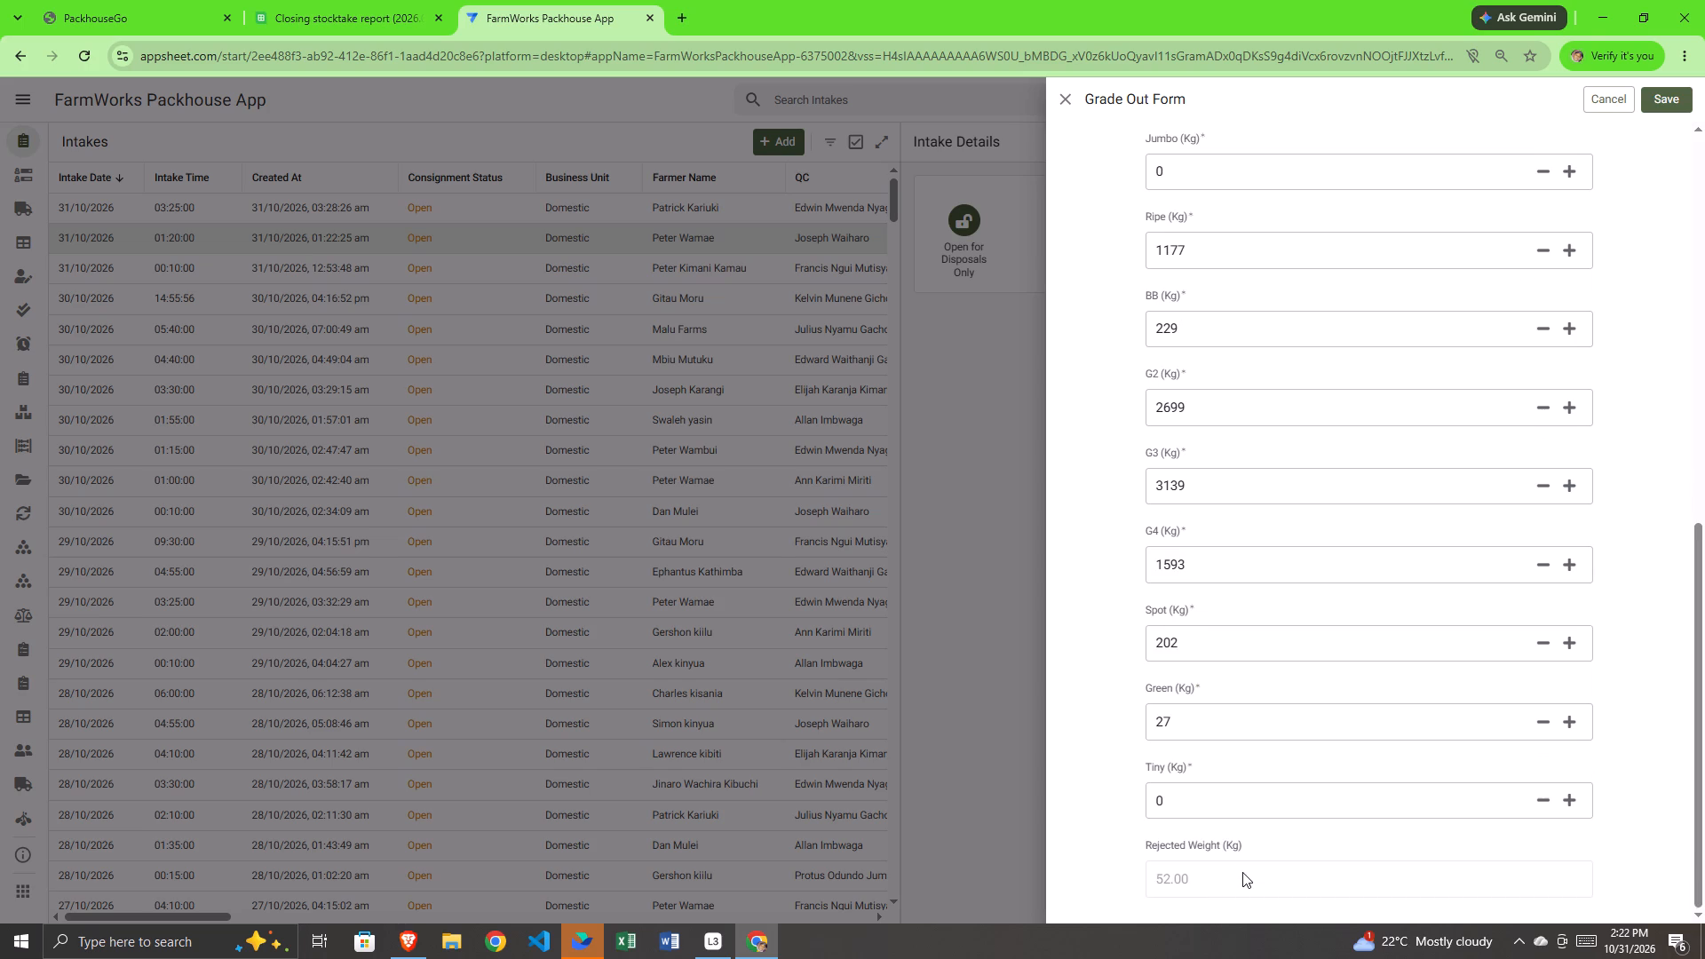
{"action": "scroll", "coordinate": [1242, 872], "scroll_direction": "down", "scroll_amount": 1}
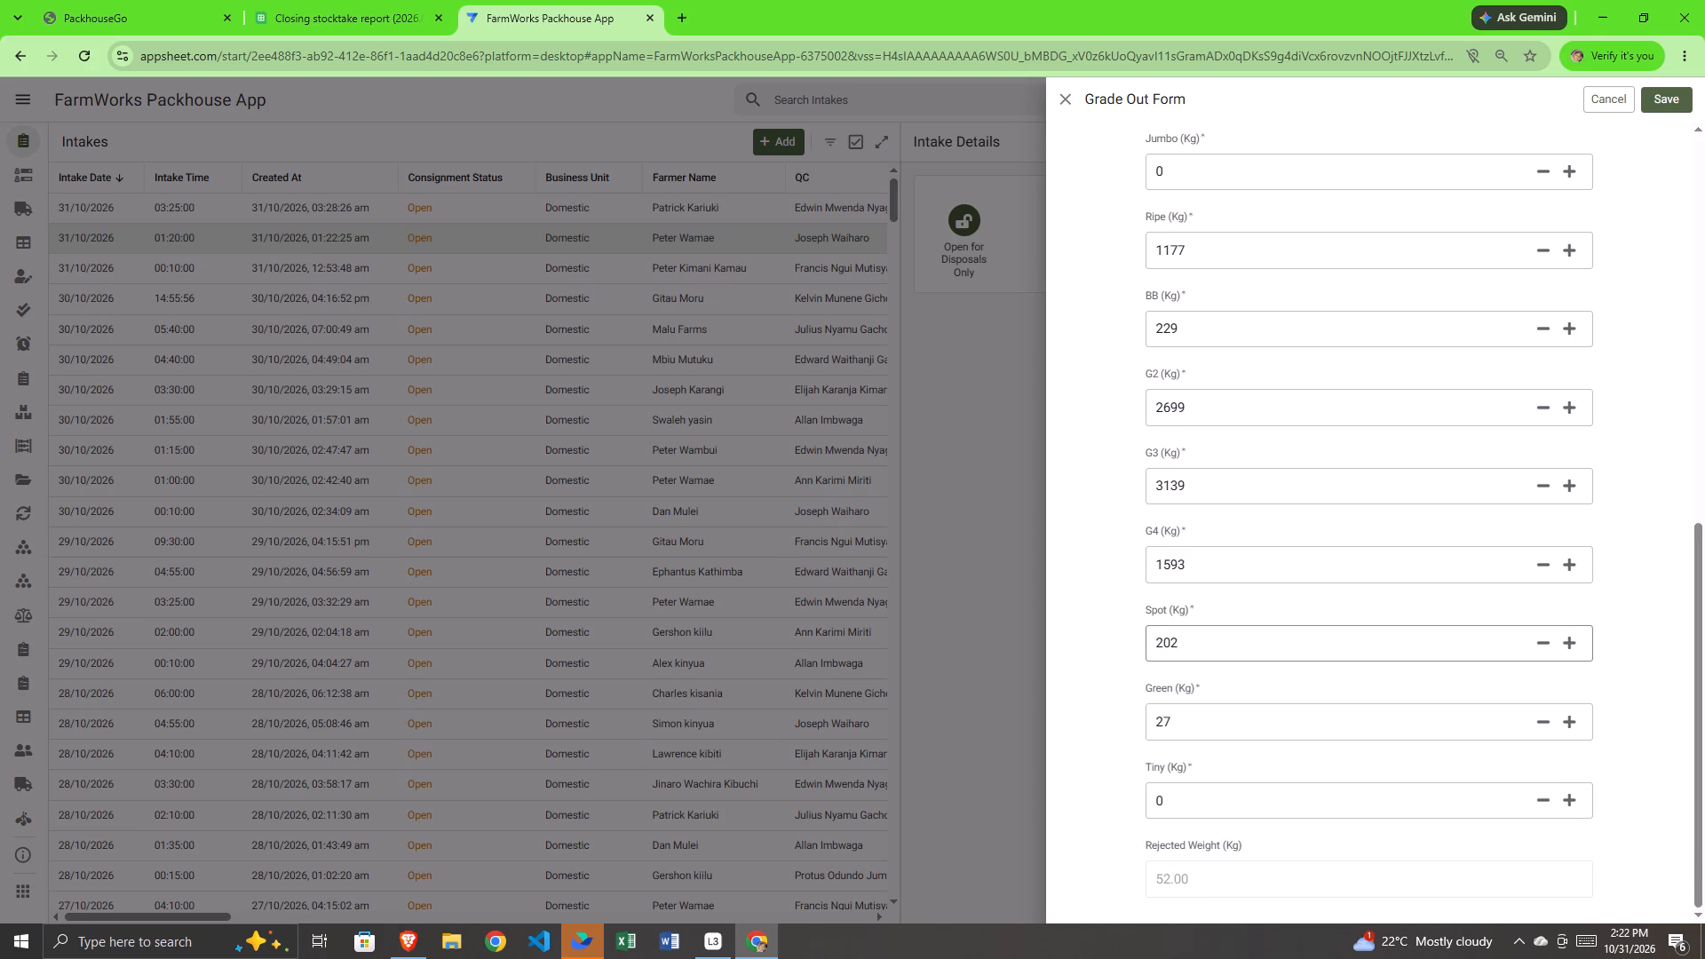
{"action": "scroll", "coordinate": [1374, 332], "scroll_direction": "up", "scroll_amount": 4}
{"action": "left_click", "coordinate": [1657, 99]}
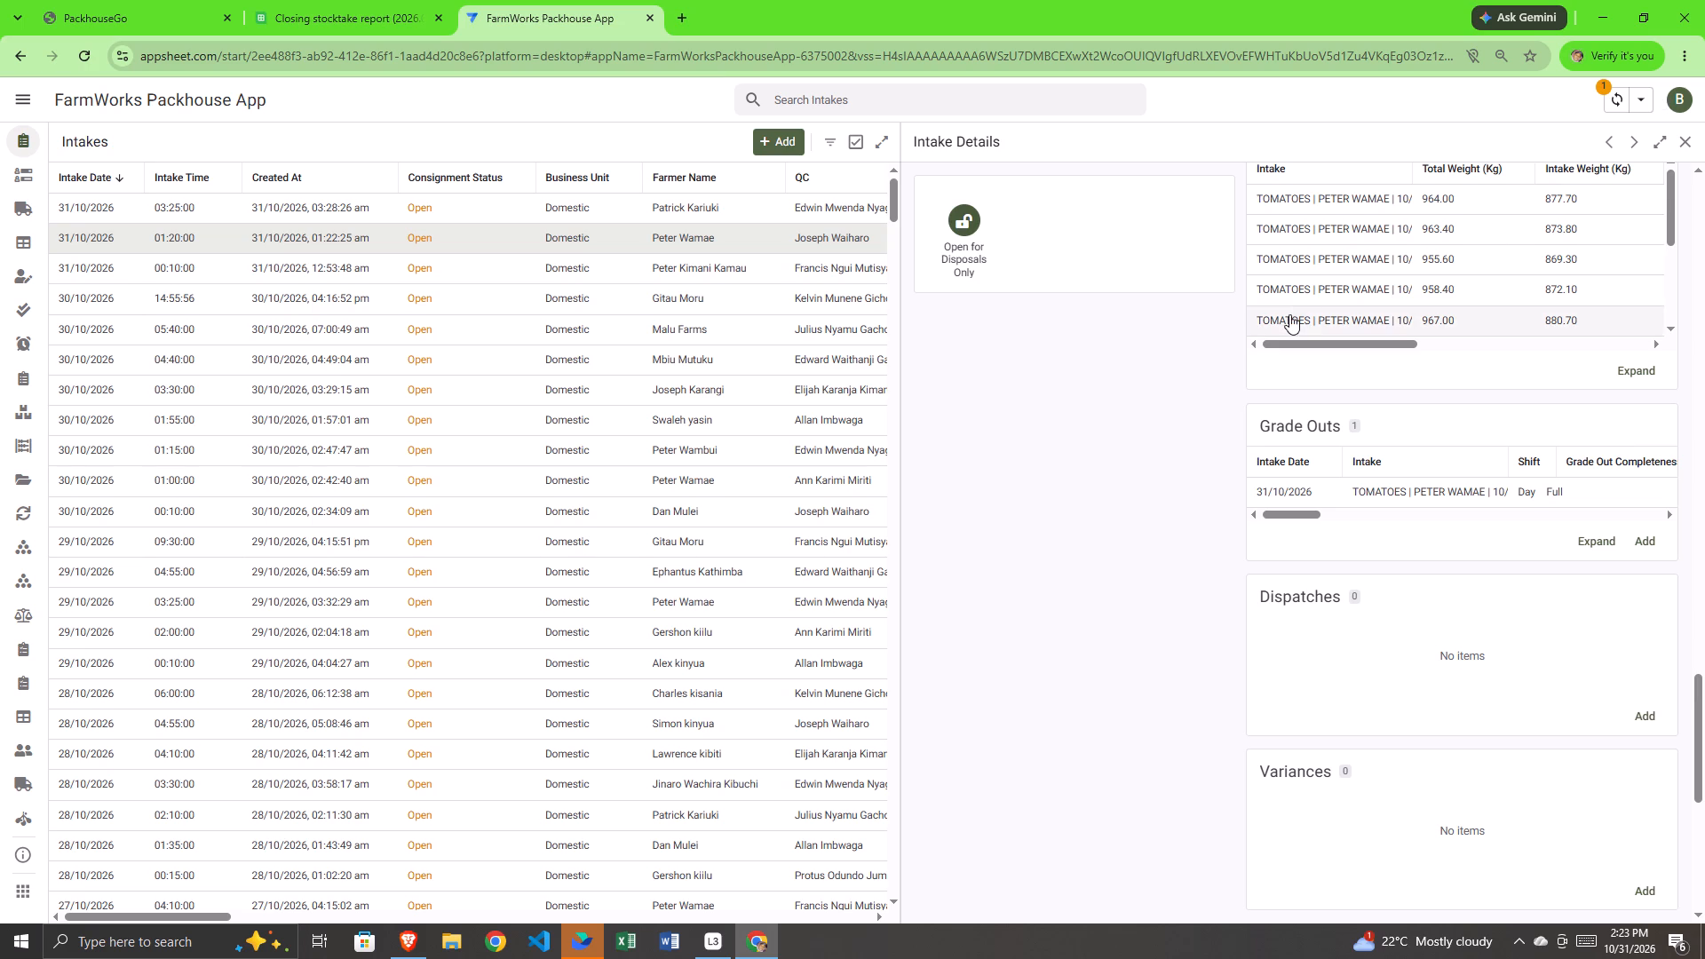
Switch to Lark and copy the 31st October tomato grade-out message in the Pack House chat into a new message draft.
{"action": "left_click", "coordinate": [582, 947]}
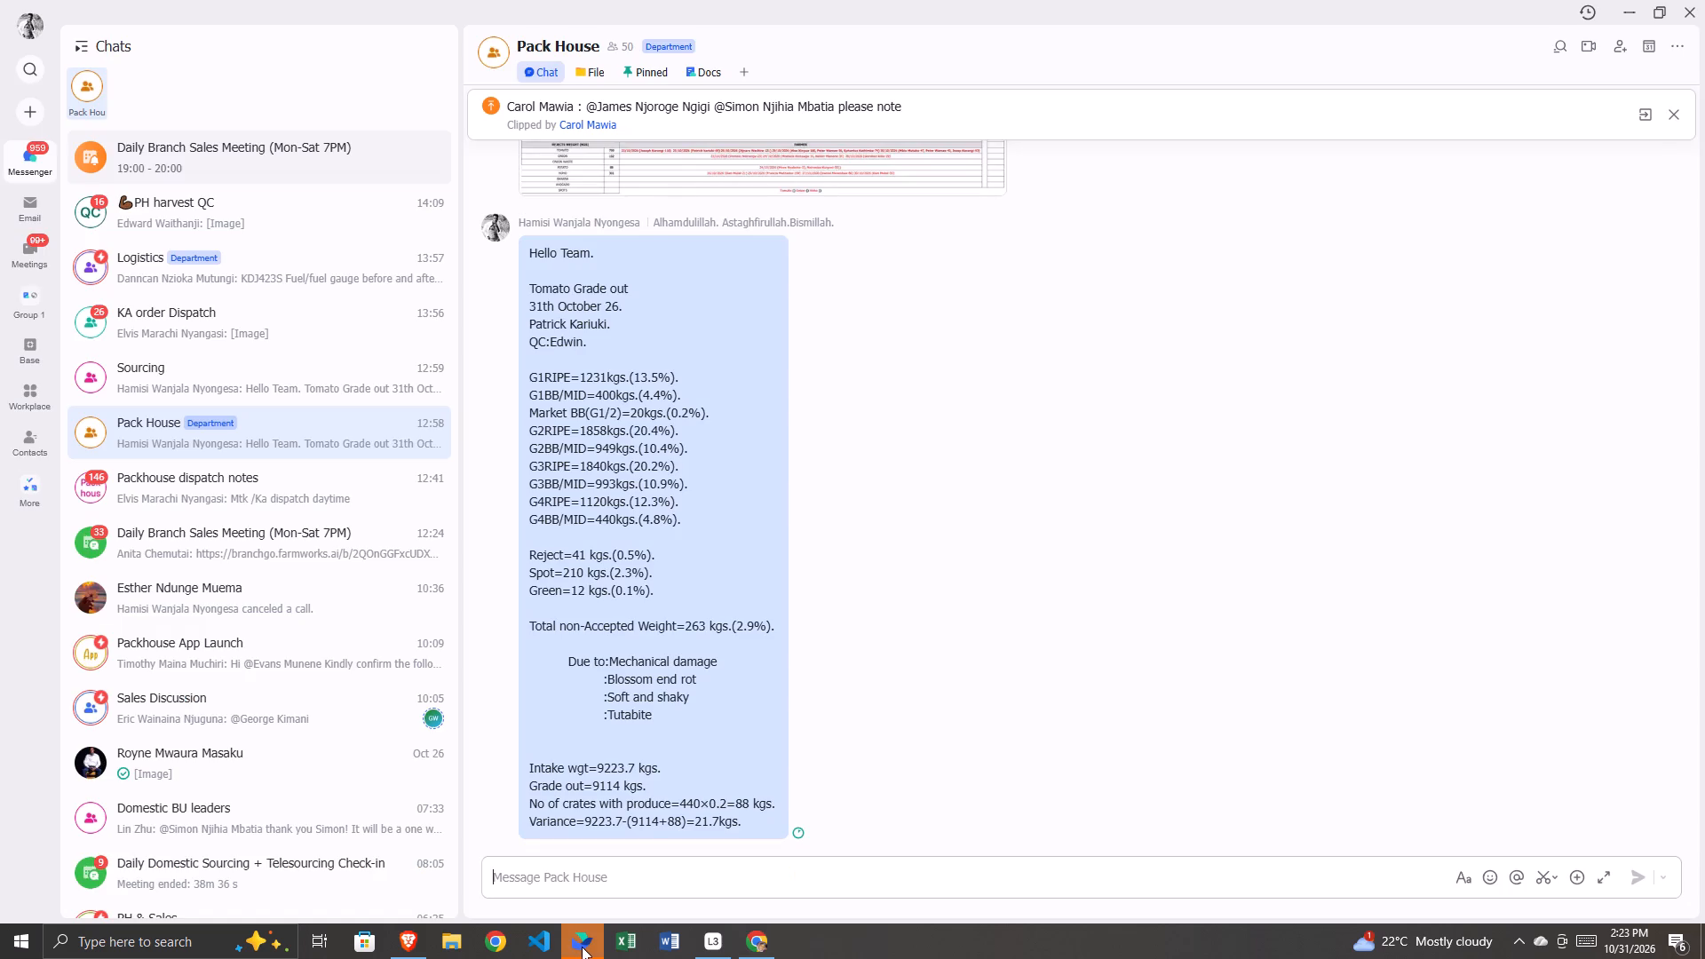
{"action": "scroll", "coordinate": [654, 540], "scroll_direction": "right", "scroll_amount": 1}
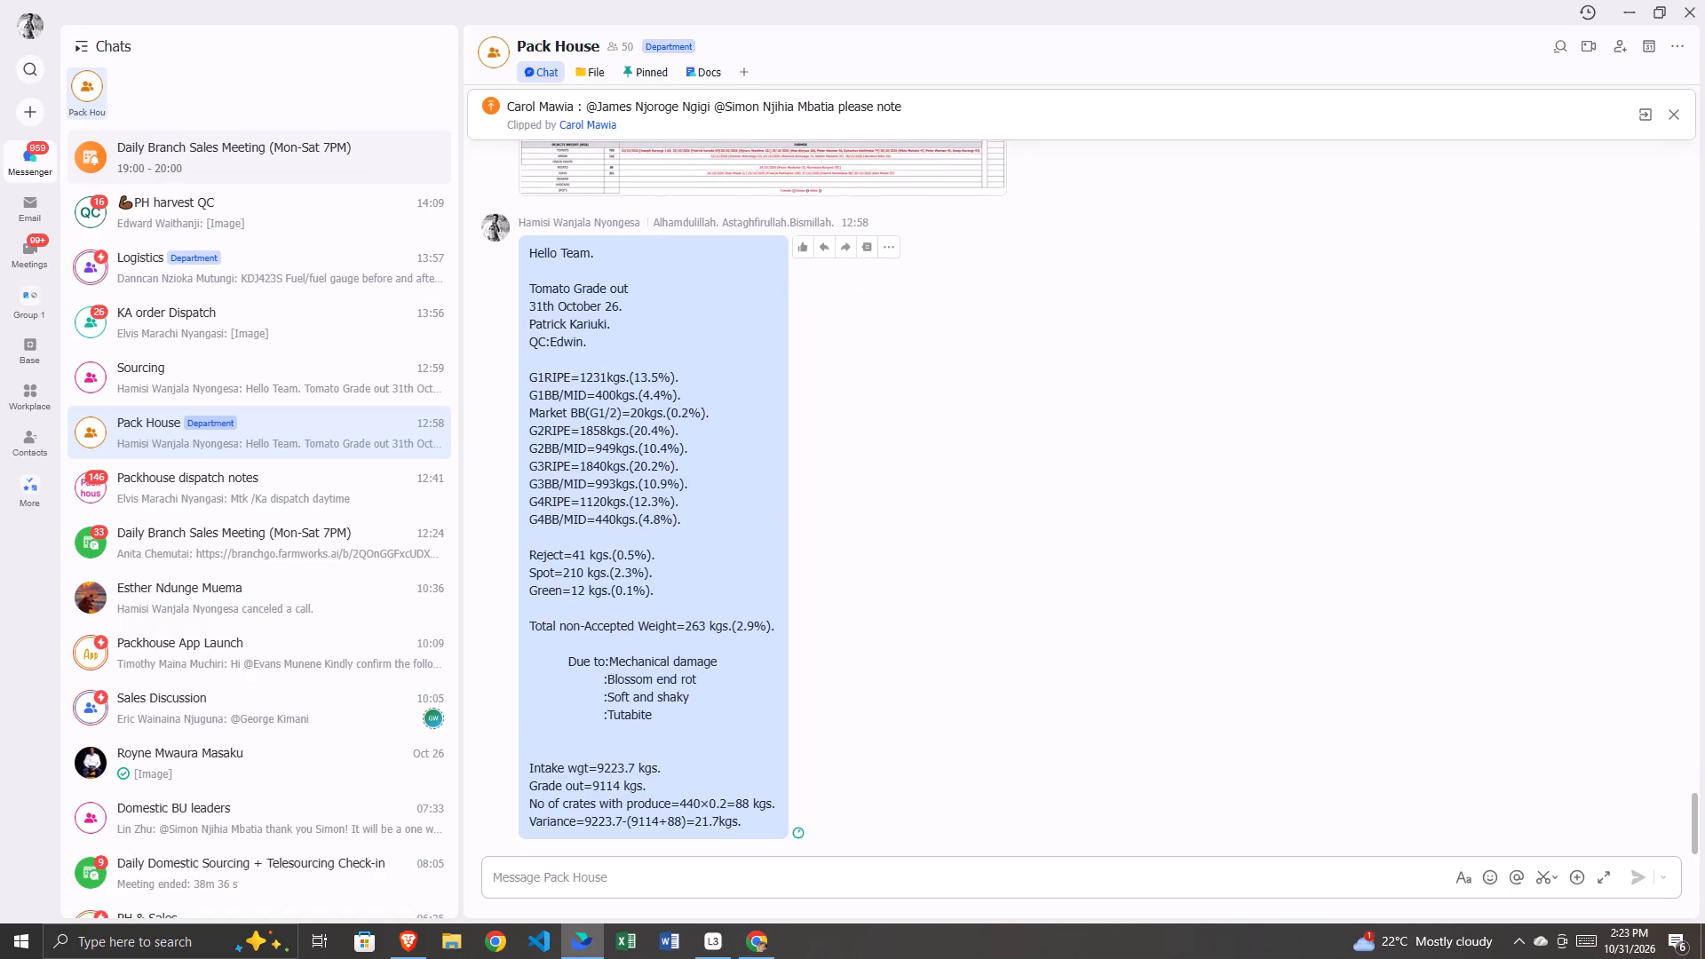
{"action": "right_click", "coordinate": [643, 543]}
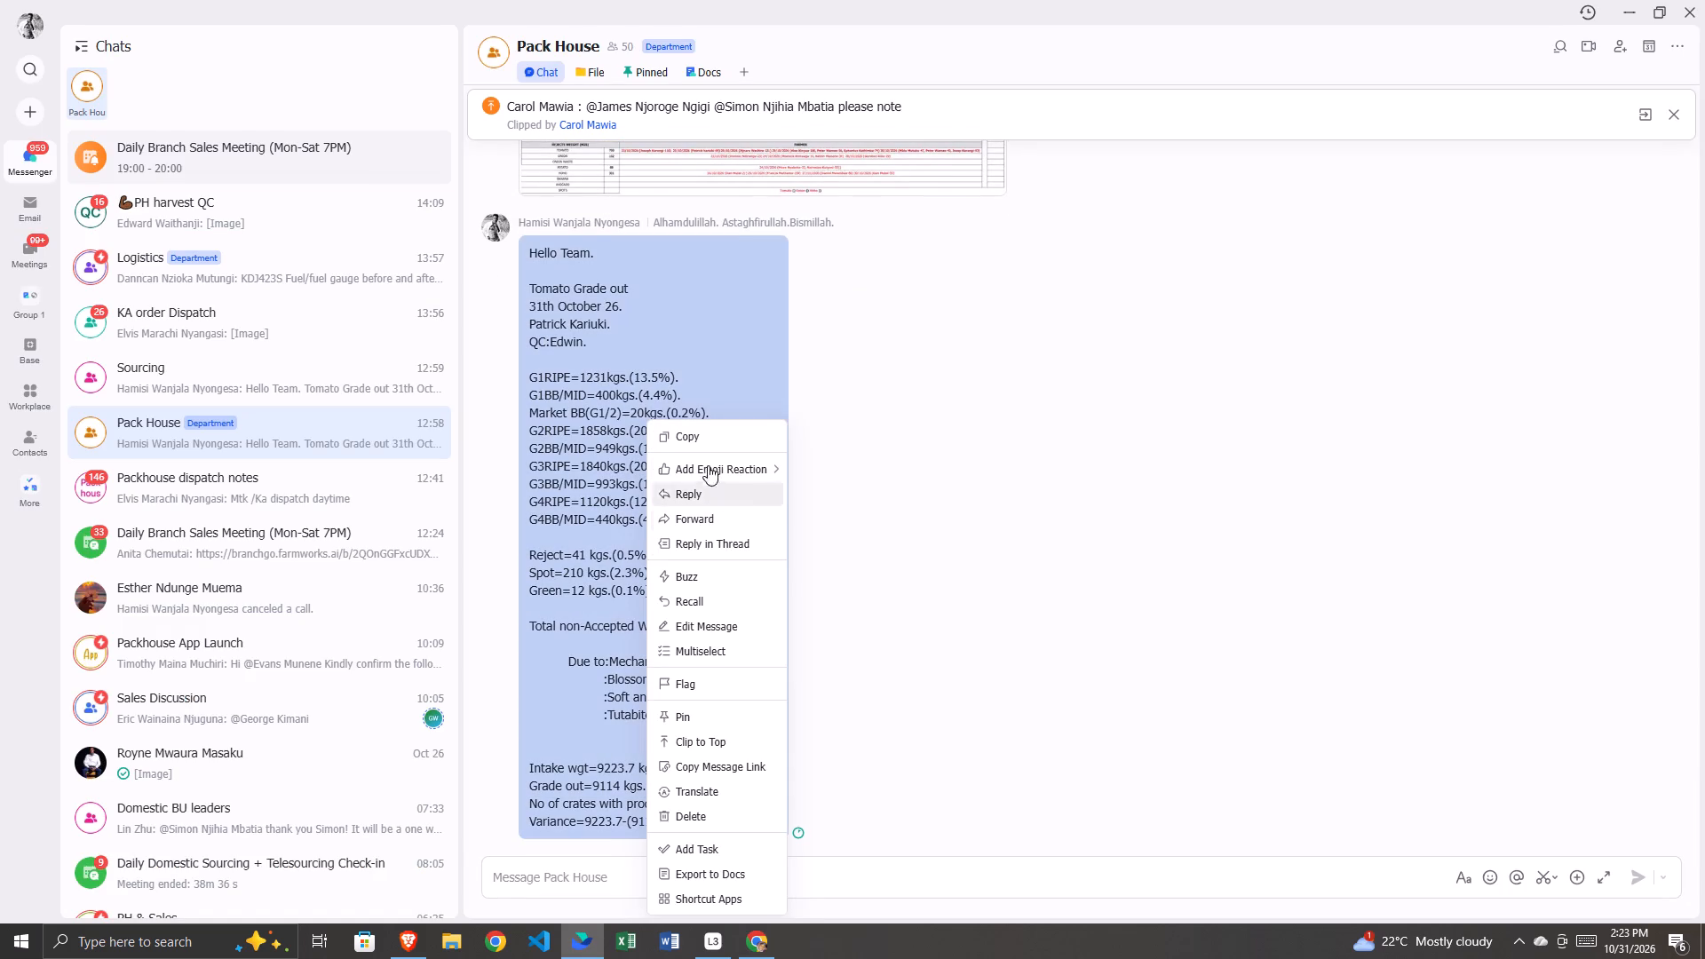
{"action": "left_click", "coordinate": [704, 432]}
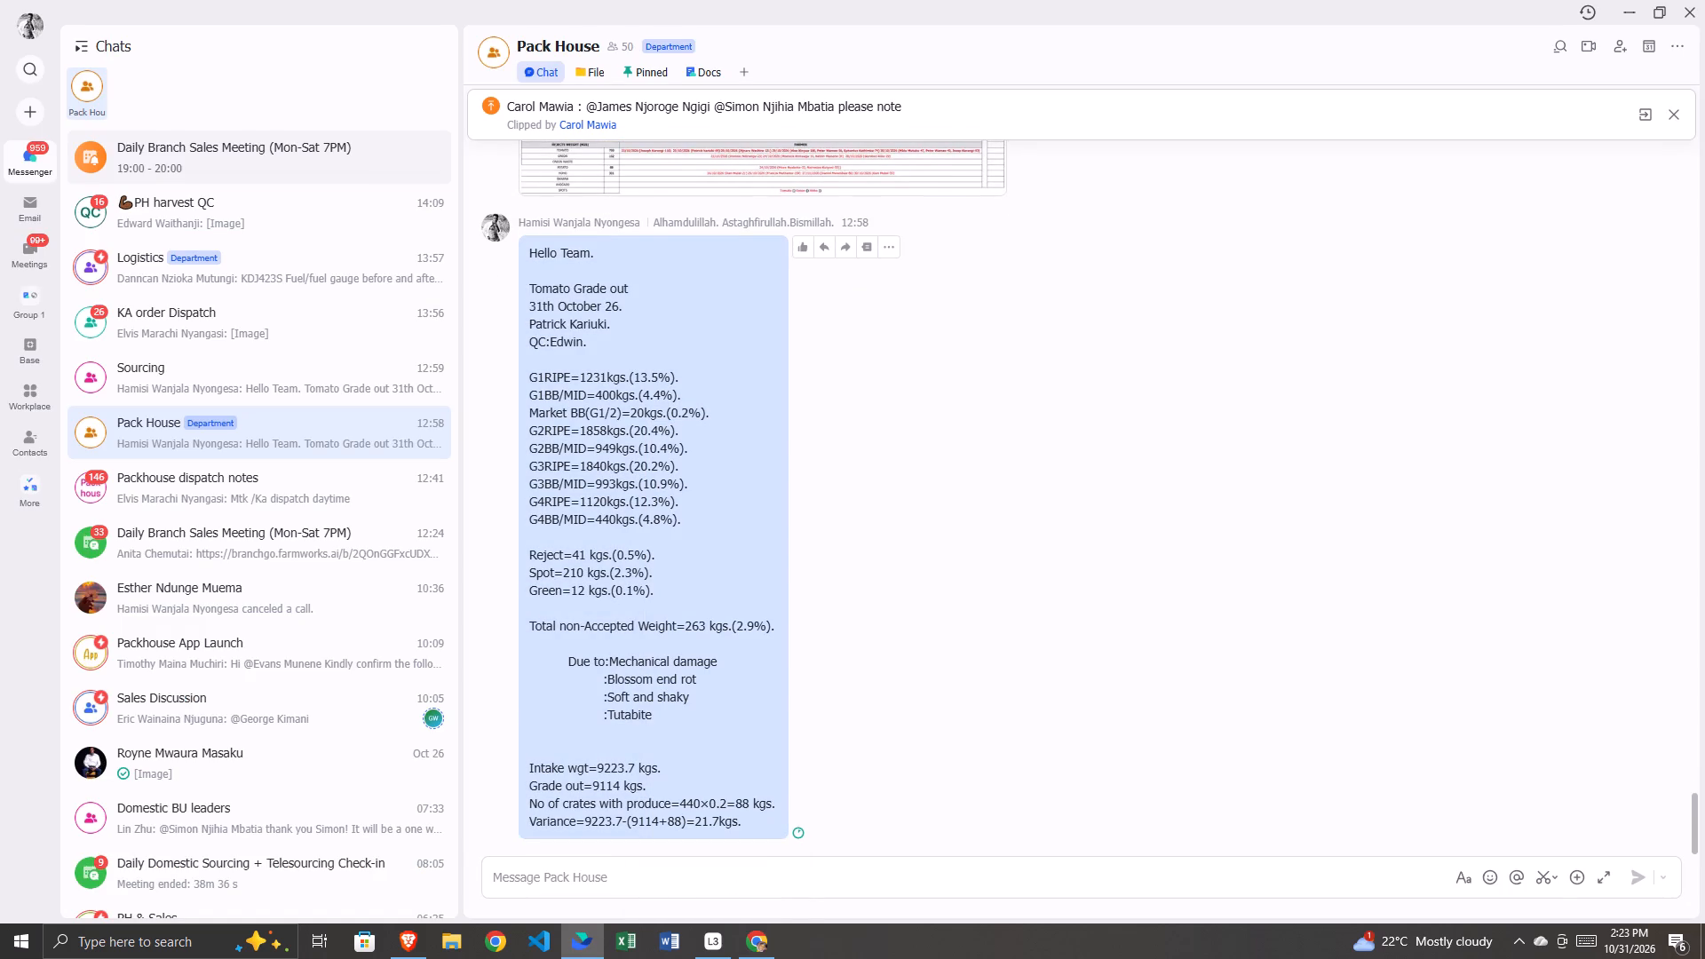
{"action": "scroll", "coordinate": [882, 702], "scroll_direction": "right", "scroll_amount": 1}
{"action": "left_click", "coordinate": [634, 883]}
{"action": "right_click", "coordinate": [634, 883]}
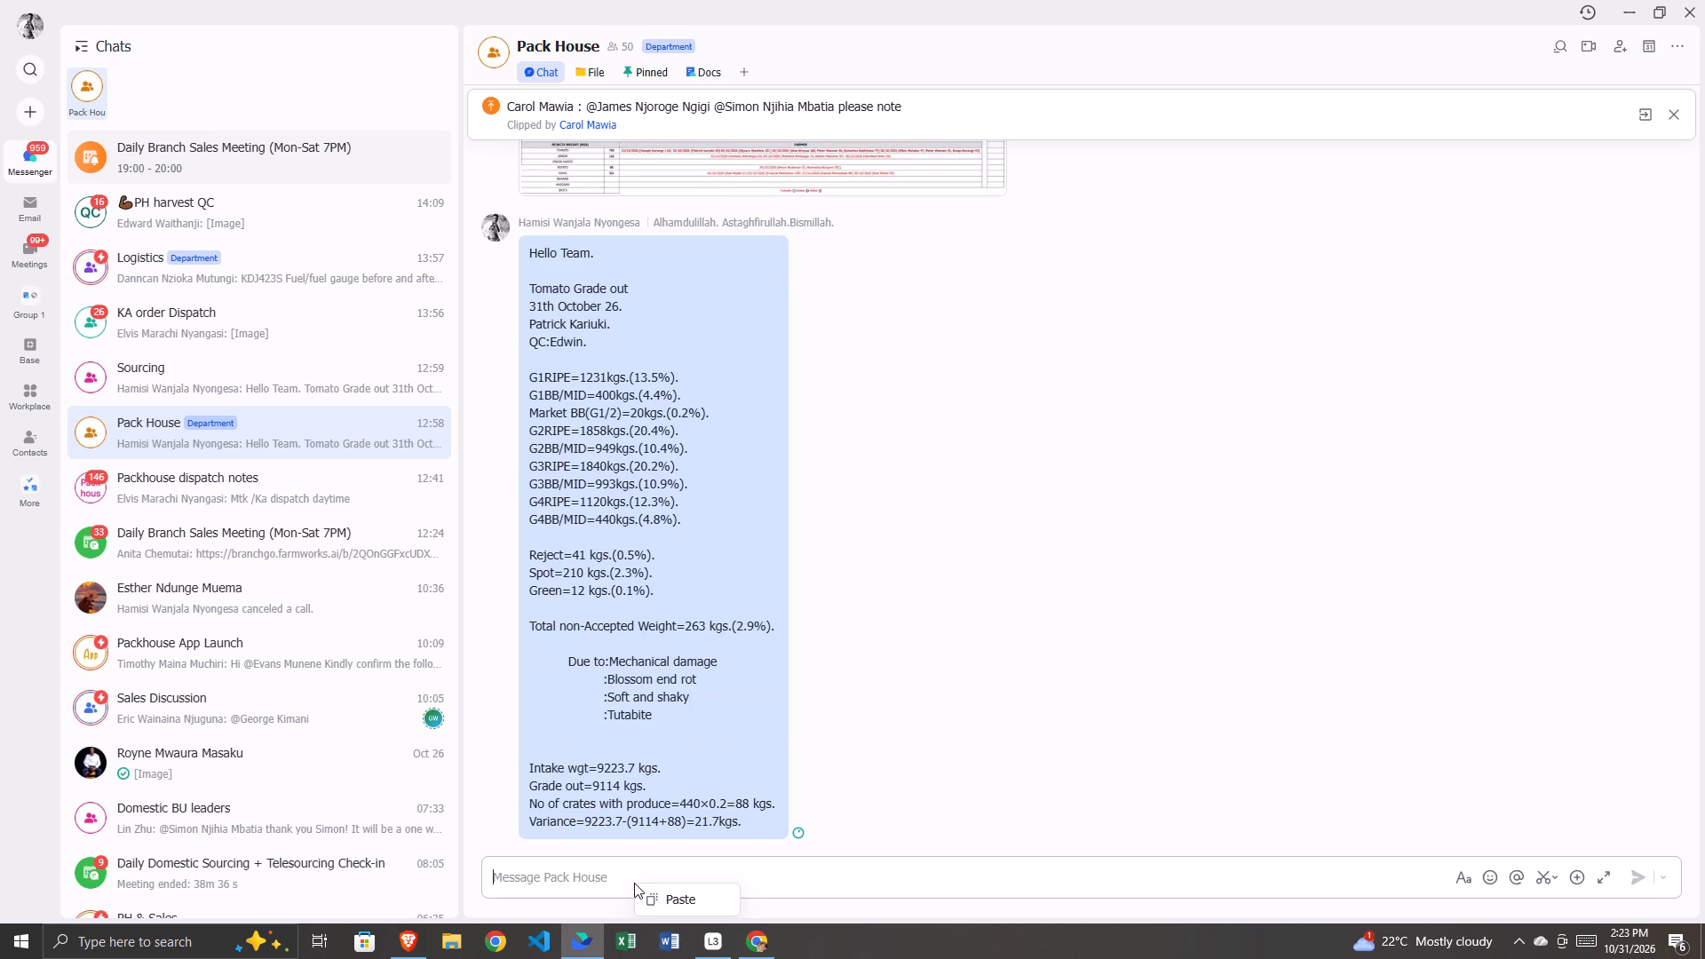
{"action": "left_click", "coordinate": [660, 892]}
Replace the person's name below the date in the draft message with Peter's name for this grade-out.
{"action": "scroll", "coordinate": [673, 696], "scroll_direction": "up", "scroll_amount": 11}
{"action": "left_click", "coordinate": [573, 686]}
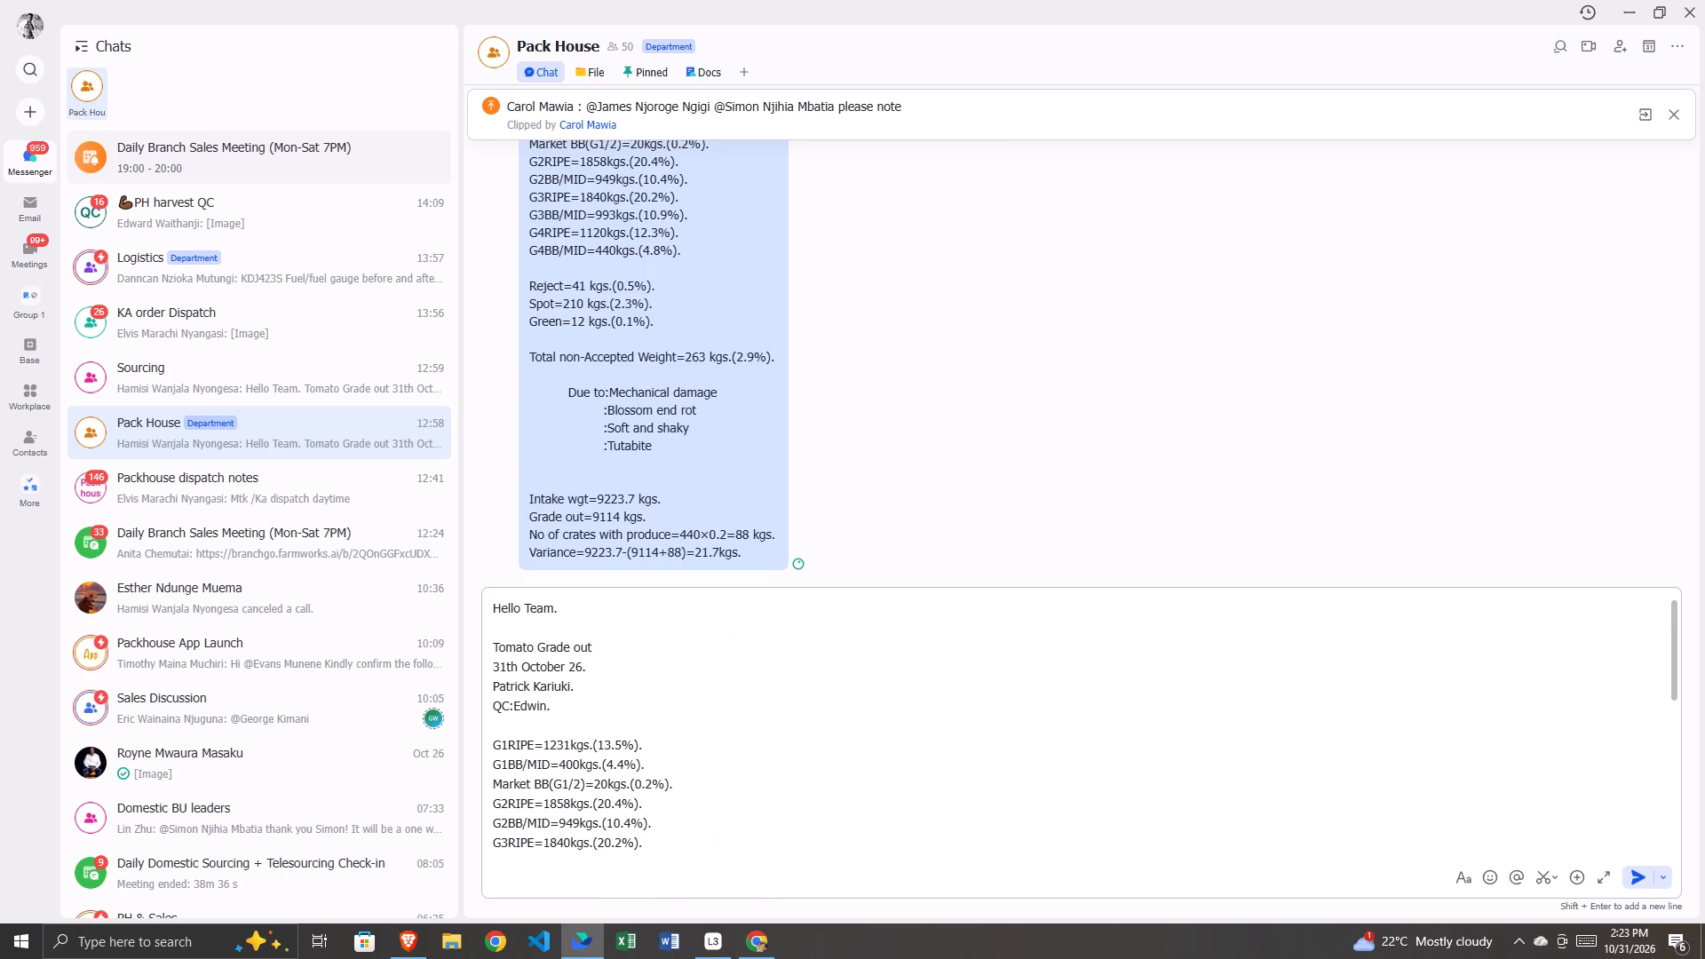
{"action": "left_click", "coordinate": [568, 686]}
{"action": "left_click", "coordinate": [578, 688]}
{"action": "key", "text": "BackSpace"}
{"action": "key", "text": "BackSpace"}
{"action": "key", "text": "BackSpace"}
{"action": "key", "text": "BackSpace"}
{"action": "key", "text": "BackSpace"}
{"action": "key", "text": "BackSpace"}
{"action": "key", "text": "BackSpace"}
{"action": "key", "text": "BackSpace"}
{"action": "key", "text": "BackSpace"}
{"action": "key", "text": "BackSpace"}
{"action": "key", "text": "BackSpace"}
{"action": "key", "text": "BackSpace"}
{"action": "key", "text": "BackSpace"}
{"action": "key", "text": "BackSpace"}
{"action": "key", "text": "BackSpace"}
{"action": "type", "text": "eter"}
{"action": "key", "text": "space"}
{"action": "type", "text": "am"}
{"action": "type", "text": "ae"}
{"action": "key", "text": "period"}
Change the QC name in the draft message to Waiharo.
{"action": "left_click", "coordinate": [549, 709]}
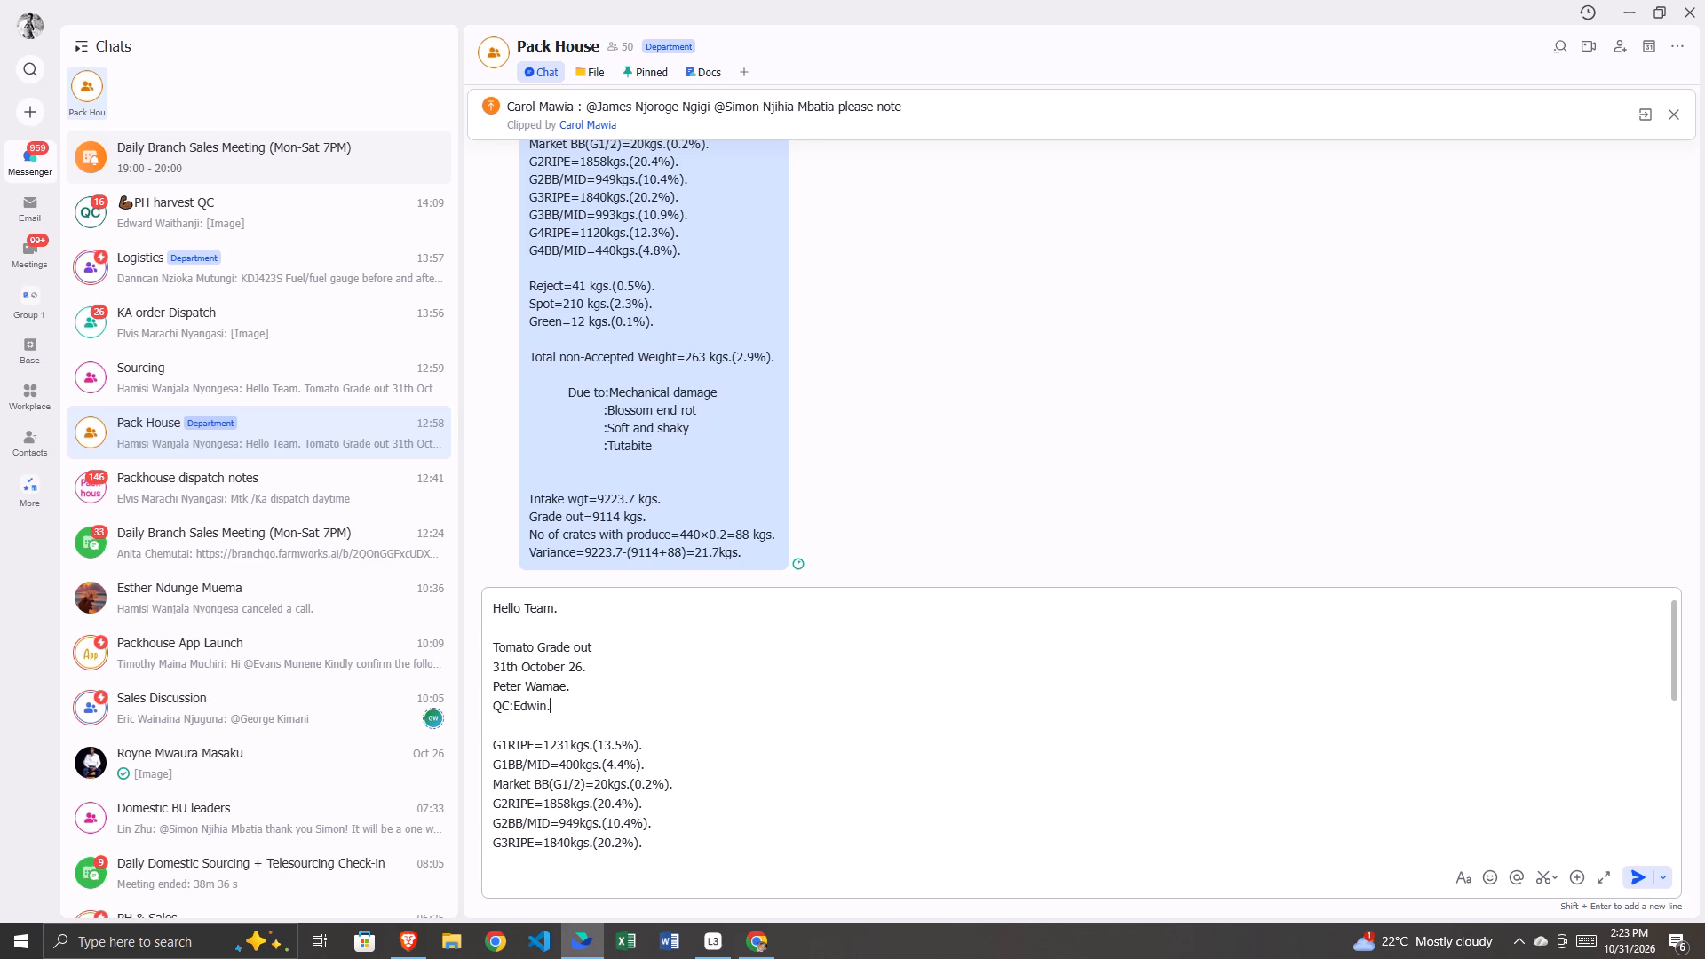
{"action": "key", "text": "BackSpace"}
{"action": "key", "text": "BackSpace"}
{"action": "key", "text": "BackSpace"}
{"action": "key", "text": "BackSpace"}
{"action": "key", "text": "BackSpace"}
{"action": "key", "text": "BackSpace"}
{"action": "type", "text": "aiharo"}
Set the G1RIPE line of the draft to 1177kgs and 12.9%.
{"action": "left_click", "coordinate": [570, 746]}
{"action": "key", "text": "BackSpace"}
{"action": "key", "text": "BackSpace"}
{"action": "key", "text": "BackSpace"}
{"action": "key", "text": "BackSpace"}
{"action": "type", "text": "1177"}
{"action": "left_click", "coordinate": [622, 749]}
{"action": "key", "text": "BackSpace"}
{"action": "key", "text": "BackSpace"}
{"action": "key", "text": "BackSpace"}
{"action": "type", "text": "2.9"}
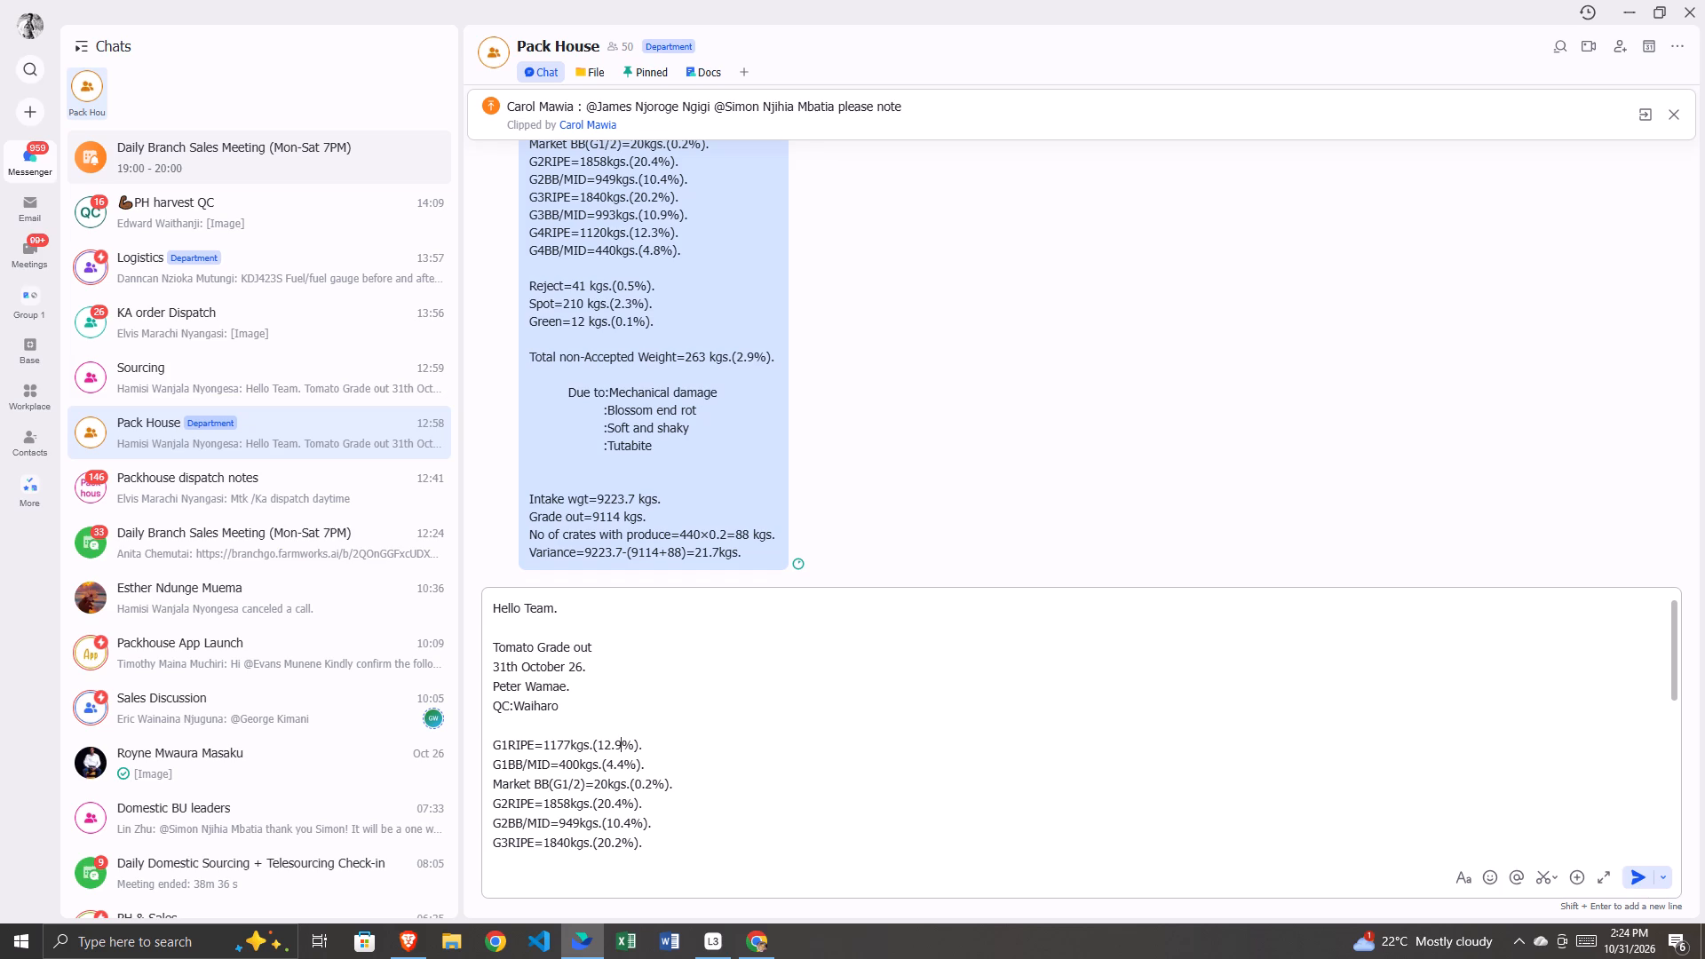
Set the G1BB/MID line of the draft to 229kgs and 2.5%.
{"action": "left_click", "coordinate": [581, 771]}
{"action": "key", "text": "BackSpace"}
{"action": "key", "text": "BackSpace"}
{"action": "key", "text": "BackSpace"}
{"action": "type", "text": "229"}
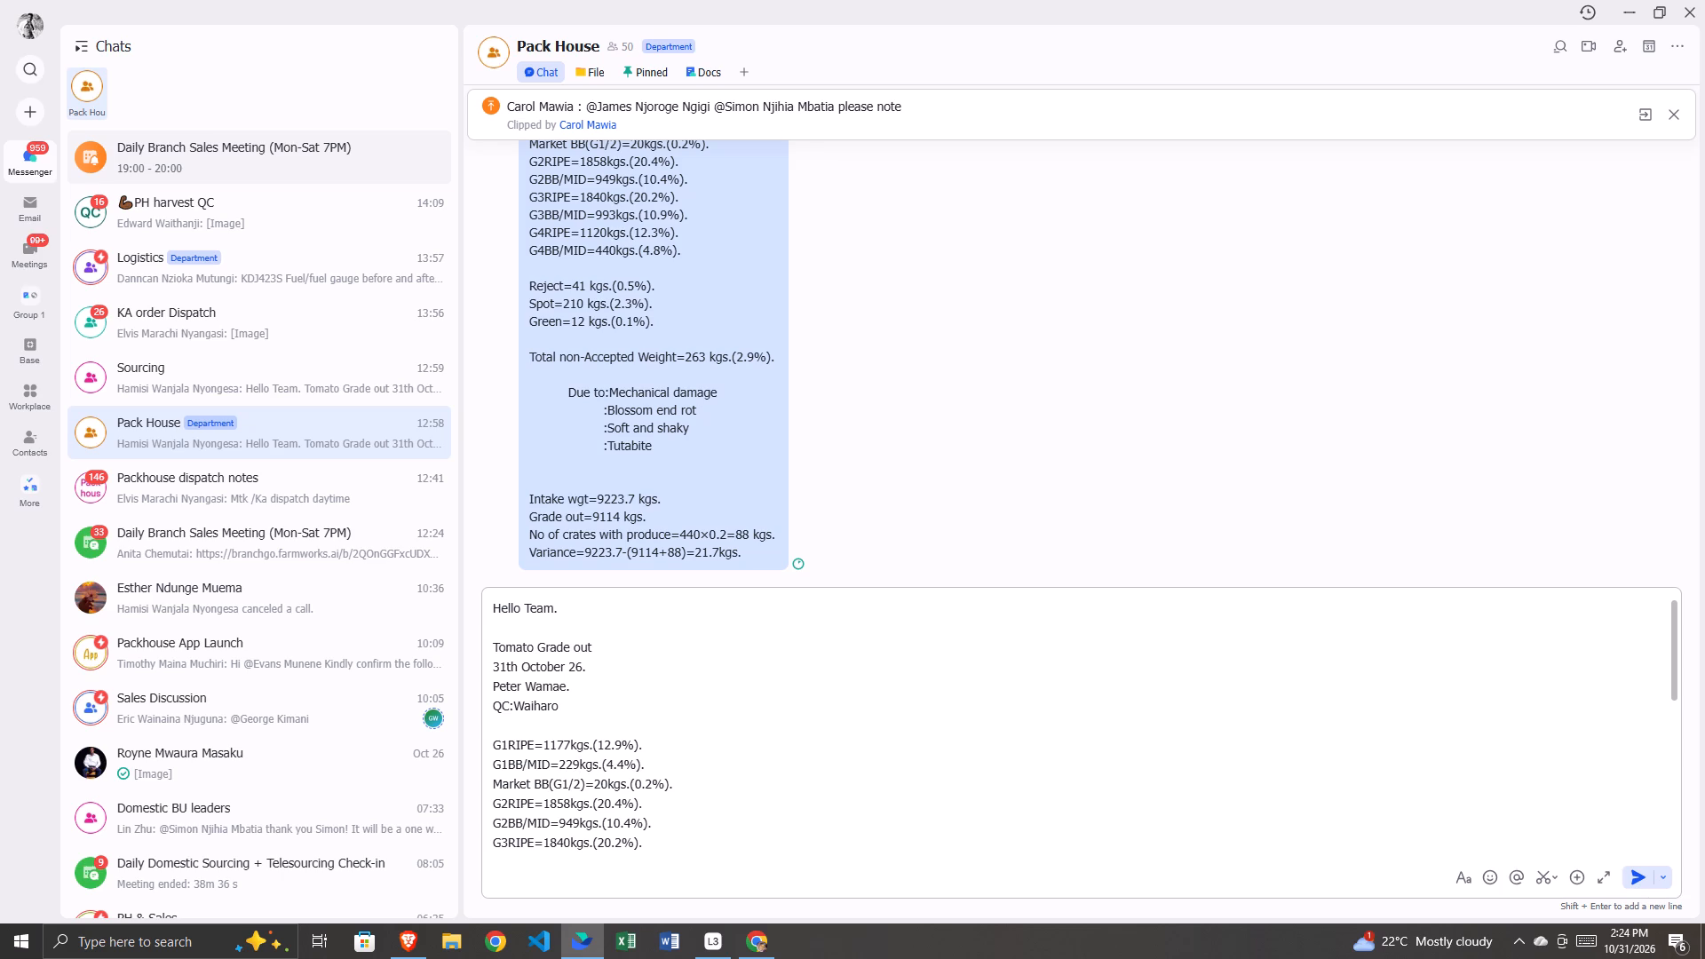
{"action": "left_click", "coordinate": [625, 761]}
{"action": "key", "text": "BackSpace"}
{"action": "key", "text": "BackSpace"}
{"action": "key", "text": "BackSpace"}
{"action": "type", "text": "2.5"}
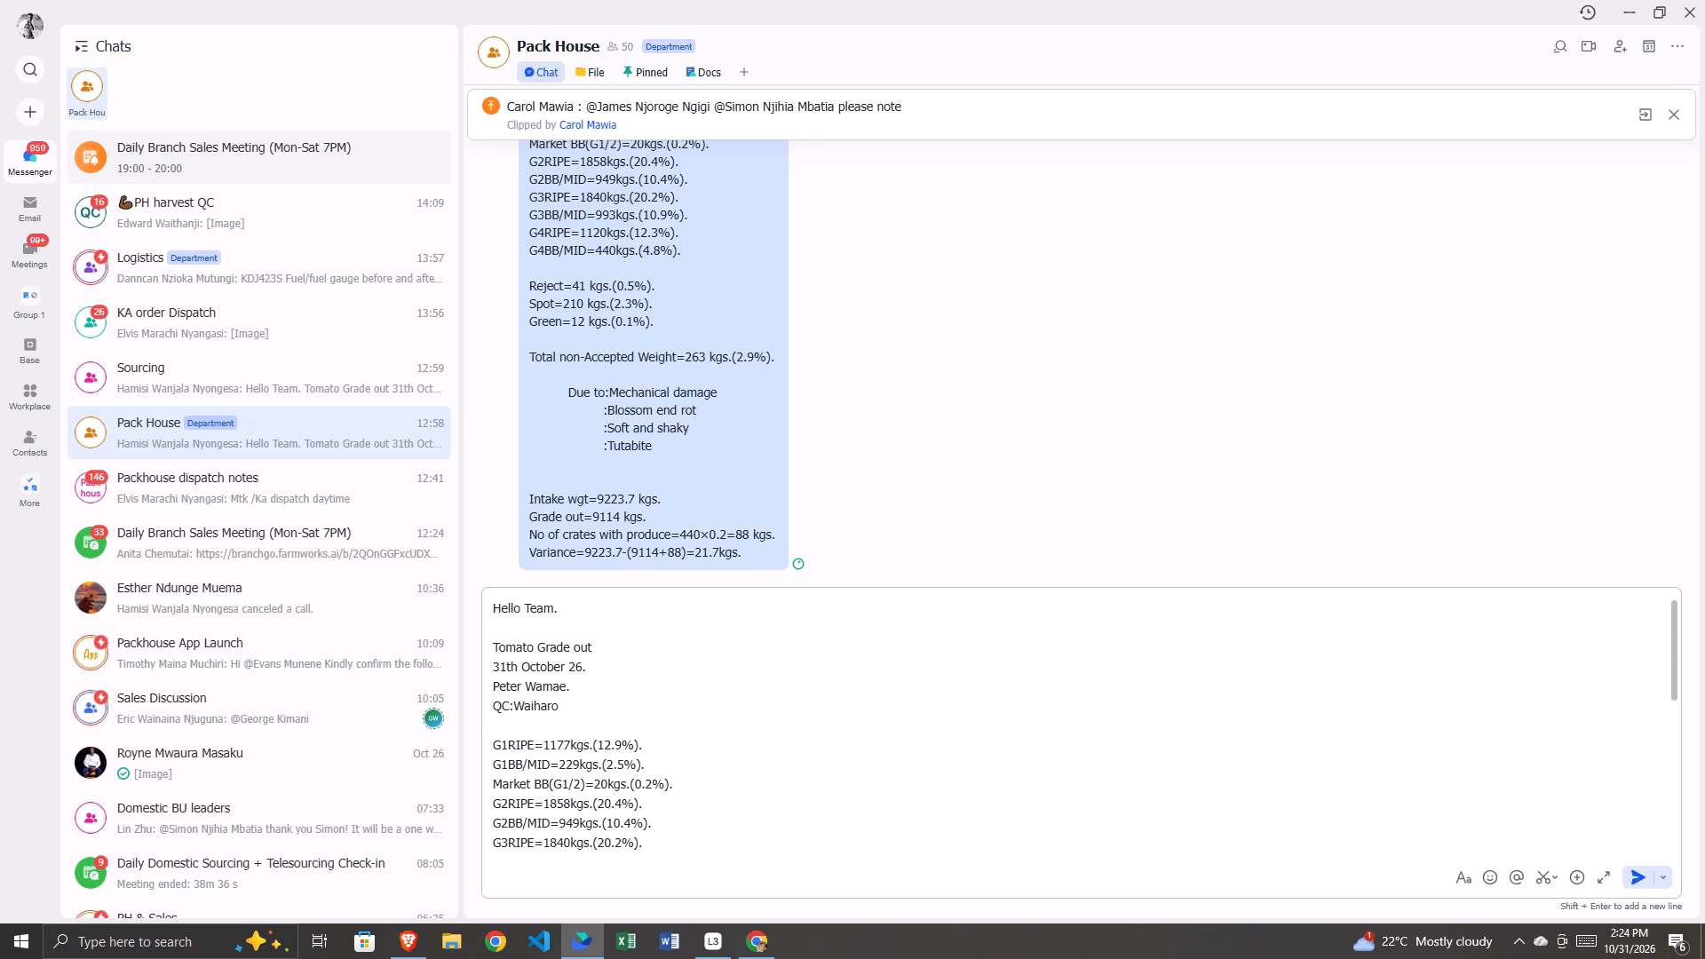
Set the Market BB(G1/2) line of the draft to 0kgs and 0%.
{"action": "left_click", "coordinate": [606, 784]}
{"action": "key", "text": "BackSpace"}
{"action": "key", "text": "BackSpace"}
{"action": "key", "text": "0"}
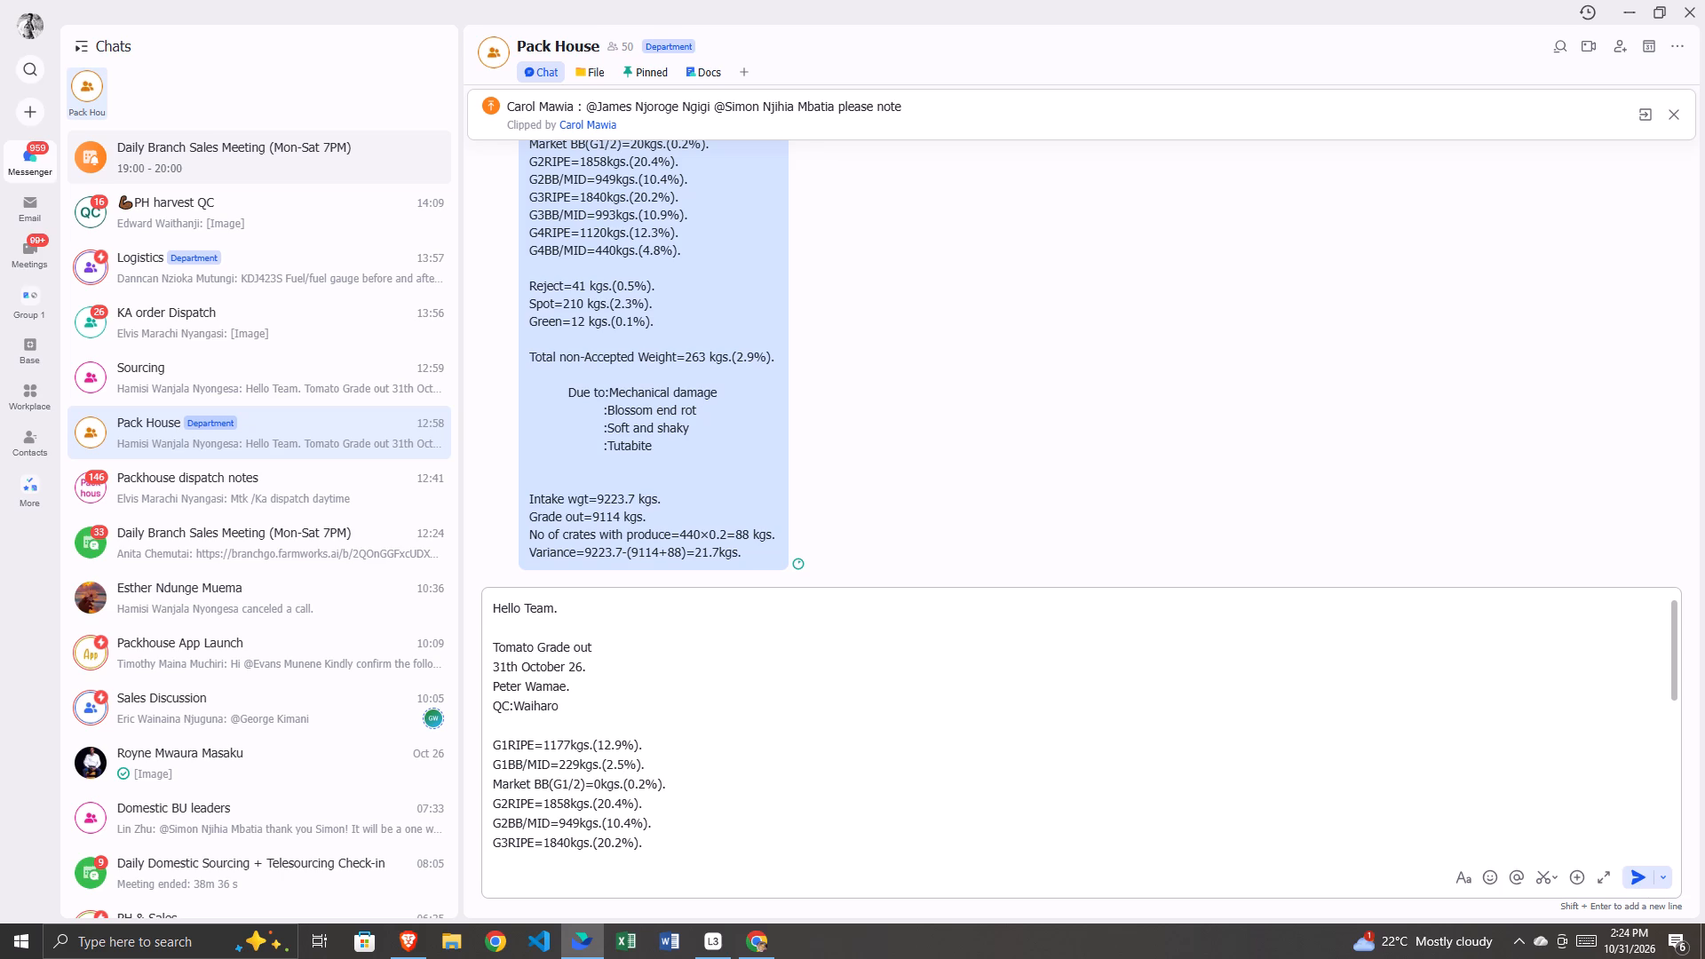
{"action": "left_click", "coordinate": [643, 784]}
{"action": "key", "text": "BackSpace"}
{"action": "key", "text": "BackSpace"}
Set the G2RIPE line of the draft to 2141kgs and 23.5%.
{"action": "left_click", "coordinate": [567, 804]}
{"action": "left_click", "coordinate": [569, 804]}
{"action": "key", "text": "BackSpace"}
{"action": "key", "text": "BackSpace"}
{"action": "key", "text": "BackSpace"}
{"action": "key", "text": "BackSpace"}
{"action": "type", "text": "2141"}
{"action": "left_click", "coordinate": [621, 804]}
{"action": "key", "text": "BackSpace"}
{"action": "key", "text": "BackSpace"}
{"action": "key", "text": "BackSpace"}
{"action": "type", "text": "3.5"}
Set the G2BB/MID line of the draft to 558kgs and 6.1%.
{"action": "left_click", "coordinate": [577, 823]}
{"action": "key", "text": "BackSpace"}
{"action": "key", "text": "BackSpace"}
{"action": "key", "text": "BackSpace"}
{"action": "type", "text": "558"}
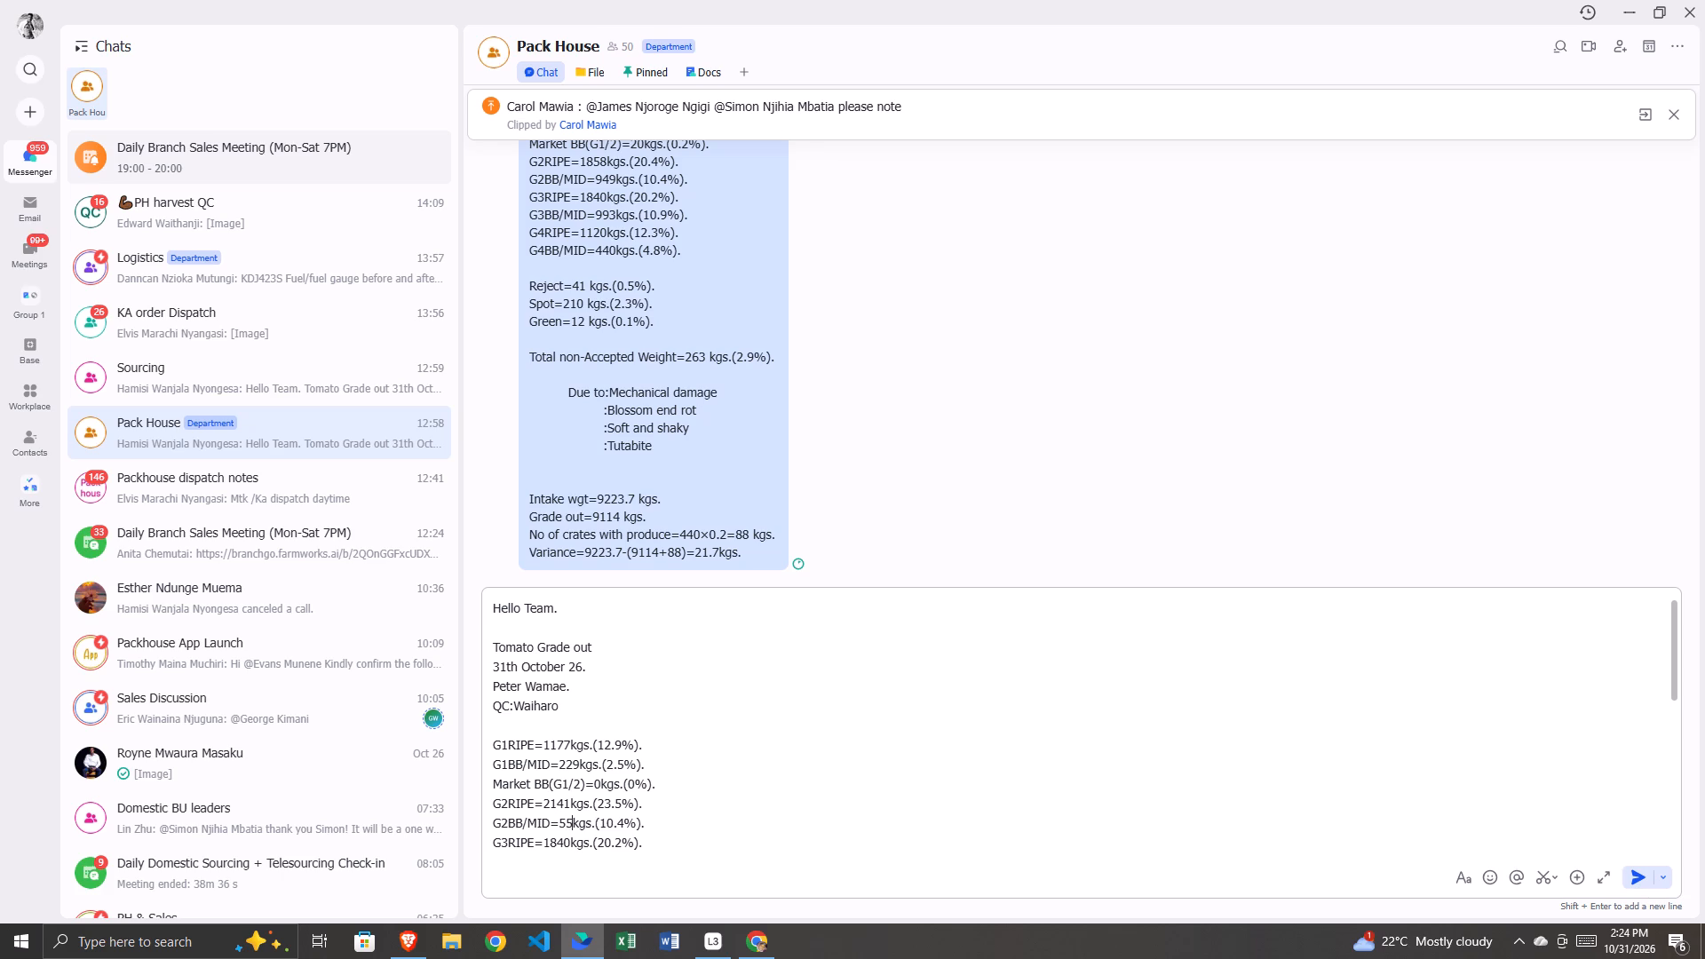
{"action": "left_click", "coordinate": [630, 826]}
{"action": "key", "text": "BackSpace"}
{"action": "key", "text": "BackSpace"}
{"action": "key", "text": "BackSpace"}
{"action": "key", "text": "BackSpace"}
{"action": "type", "text": "6.1"}
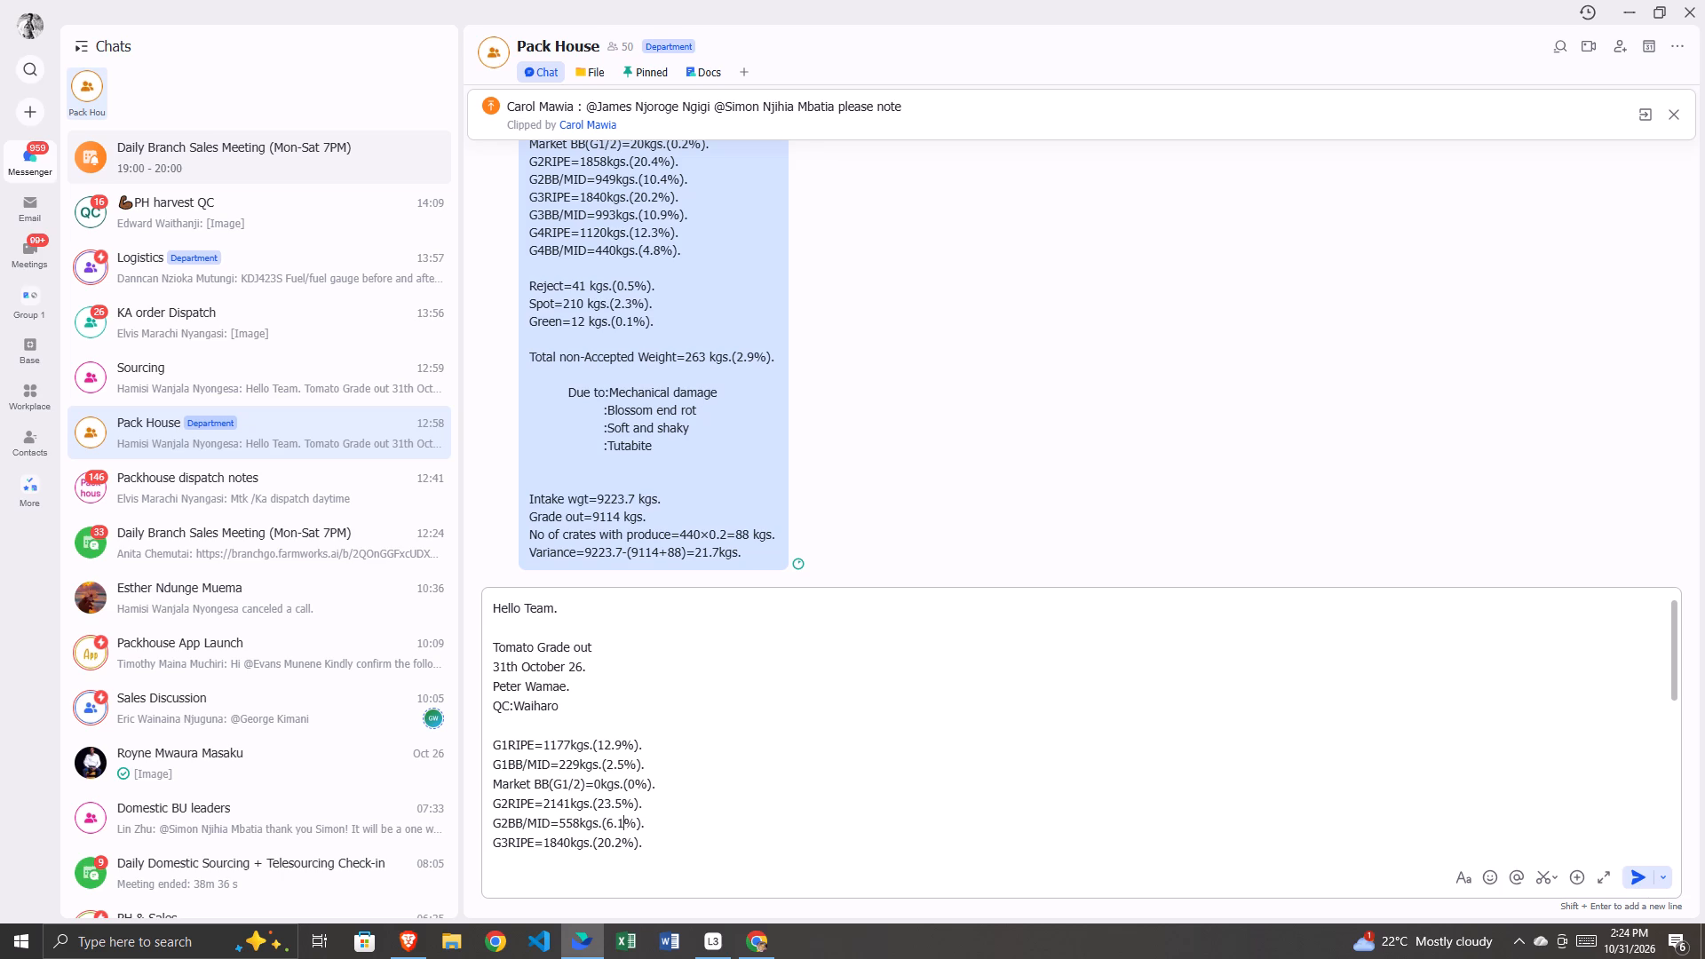
Set the G3RIPE line of the draft to 2383kgs and 26.1%.
{"action": "left_click", "coordinate": [570, 842]}
{"action": "key", "text": "BackSpace"}
{"action": "key", "text": "BackSpace"}
{"action": "key", "text": "BackSpace"}
{"action": "key", "text": "BackSpace"}
{"action": "type", "text": "23"}
{"action": "type", "text": "83"}
{"action": "left_click", "coordinate": [623, 841]}
{"action": "key", "text": "BackSpace"}
{"action": "key", "text": "BackSpace"}
{"action": "key", "text": "BackSpace"}
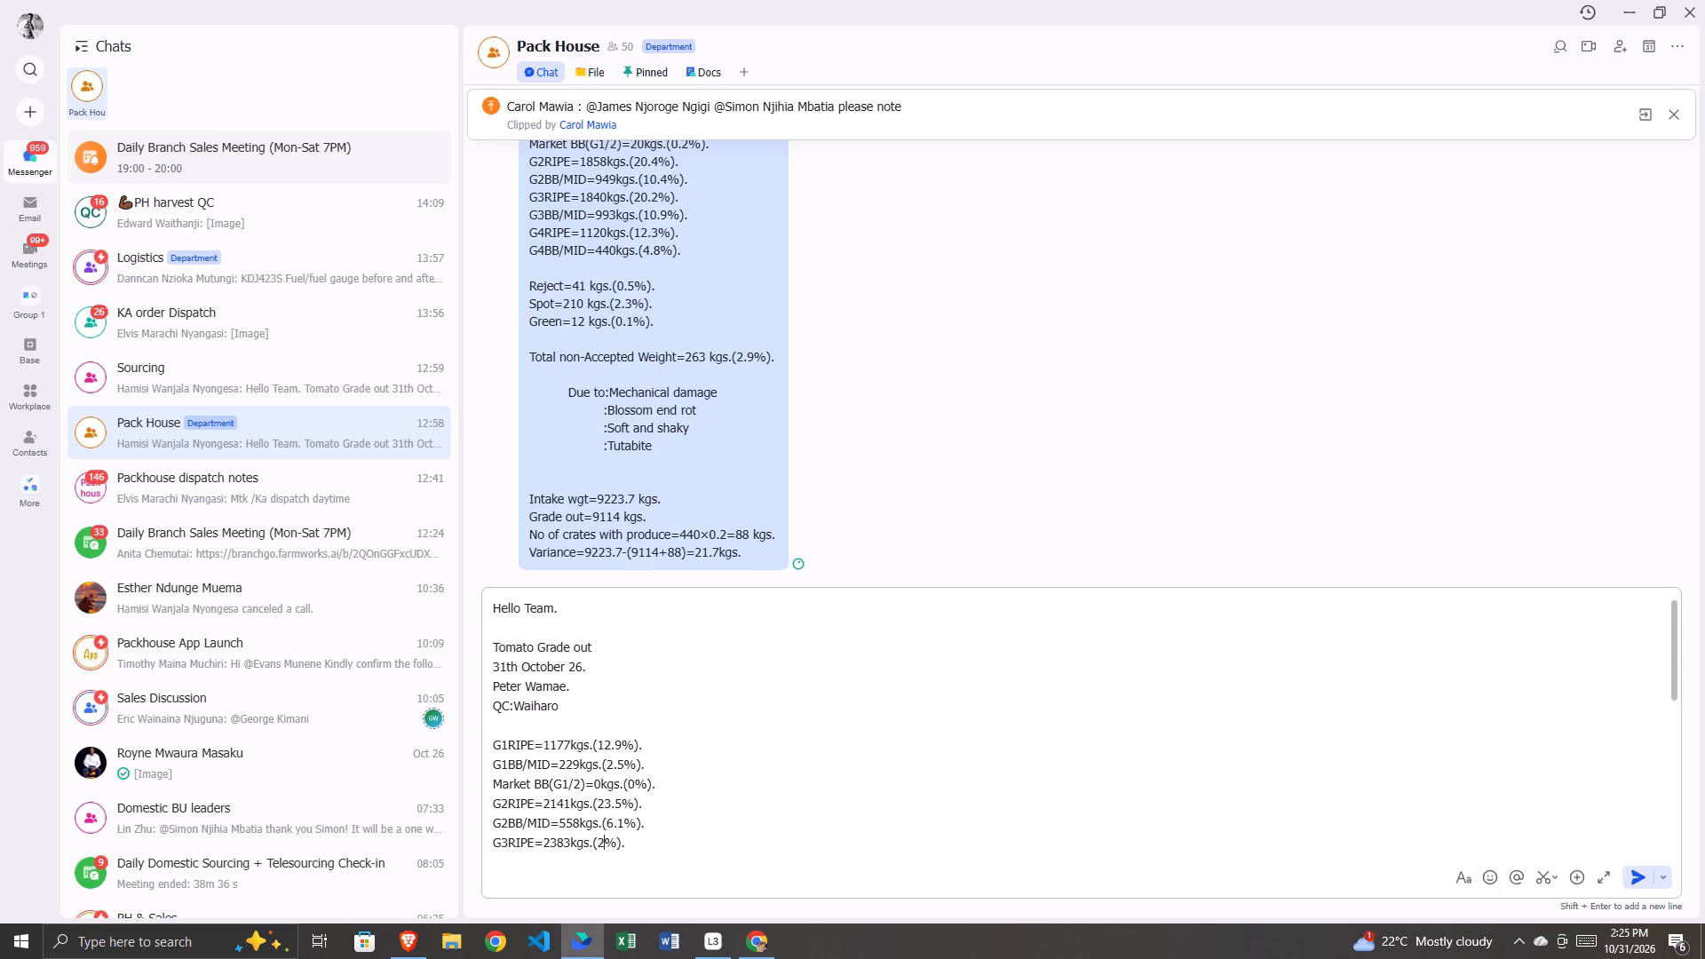
{"action": "type", "text": "6.1"}
{"action": "left_click", "coordinate": [702, 840]}
Set the G3BB/MID line of the draft to 756kgs and 8.3%.
{"action": "scroll", "coordinate": [702, 840], "scroll_direction": "down", "scroll_amount": 2}
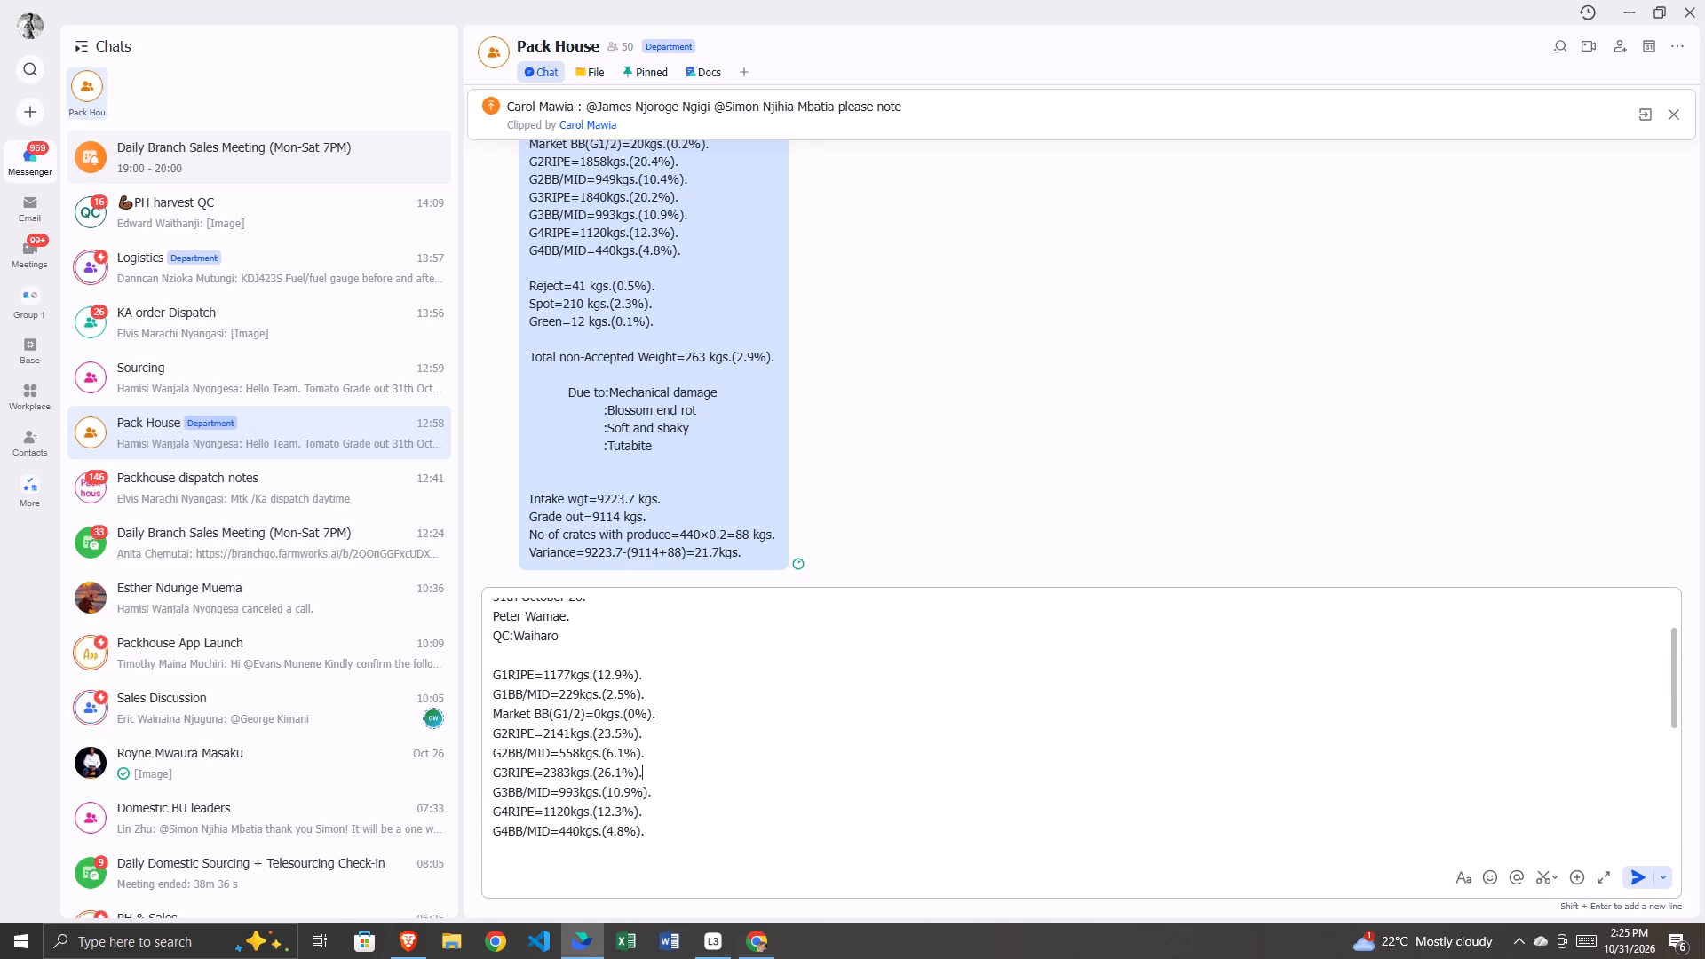
{"action": "left_click", "coordinate": [578, 791]}
{"action": "key", "text": "BackSpace"}
{"action": "key", "text": "BackSpace"}
{"action": "key", "text": "BackSpace"}
{"action": "type", "text": "756"}
{"action": "left_click", "coordinate": [628, 793]}
{"action": "key", "text": "BackSpace"}
{"action": "key", "text": "BackSpace"}
{"action": "key", "text": "BackSpace"}
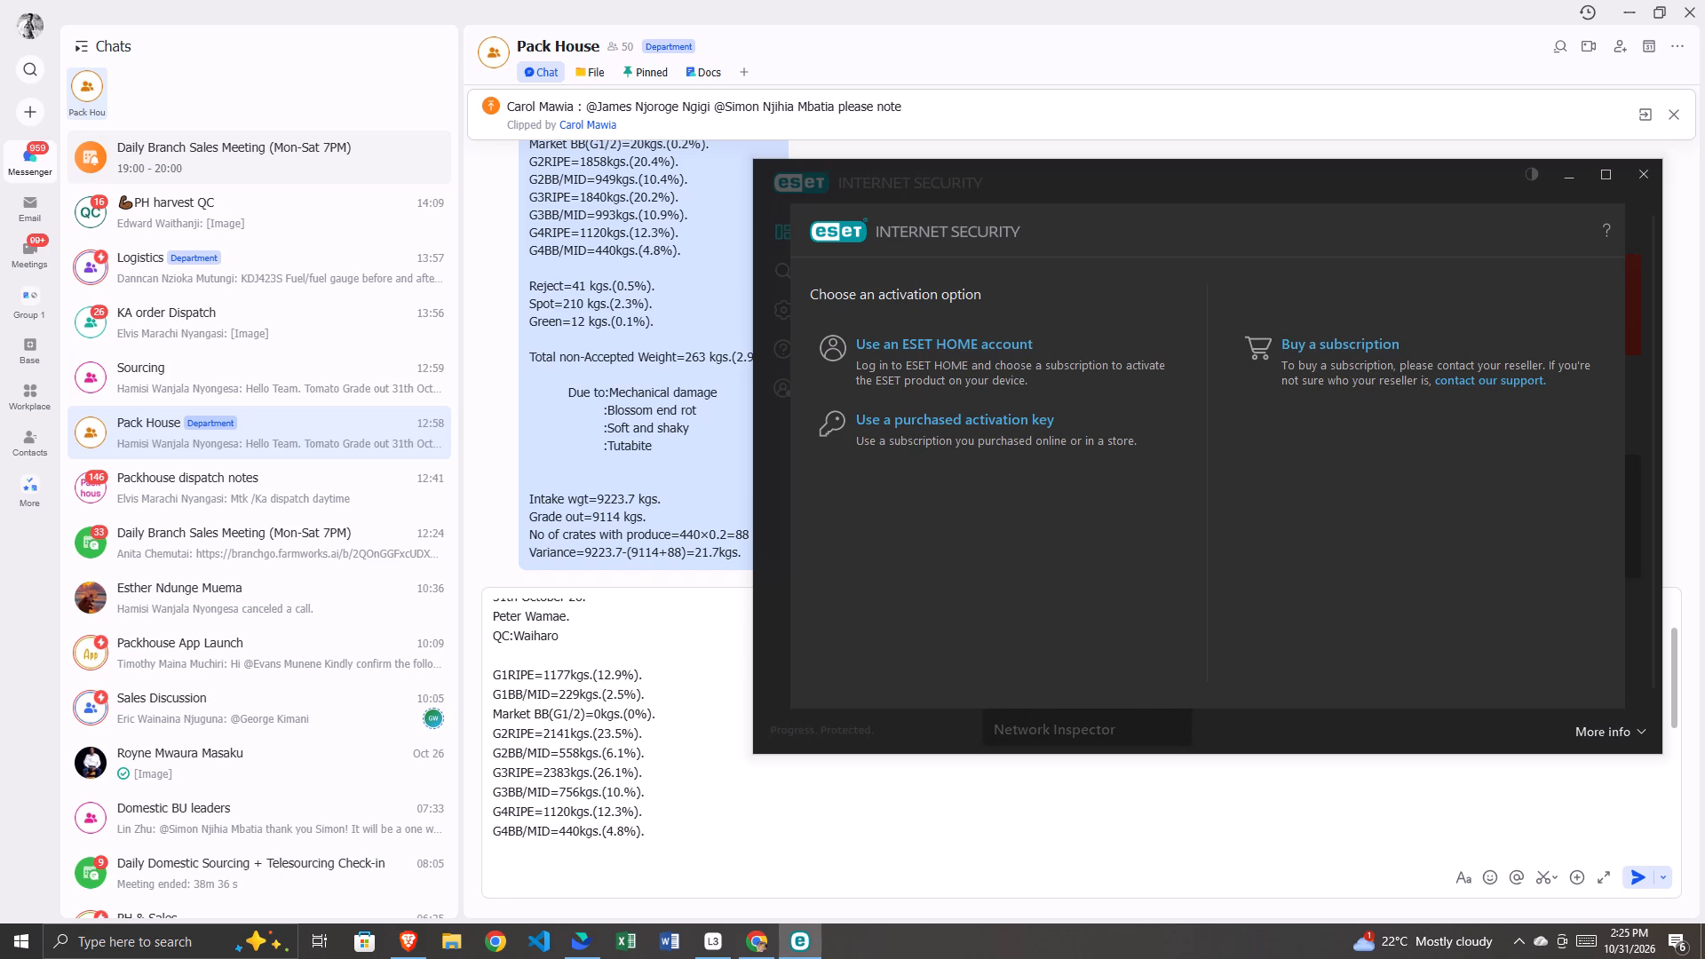
{"action": "left_click", "coordinate": [623, 794]}
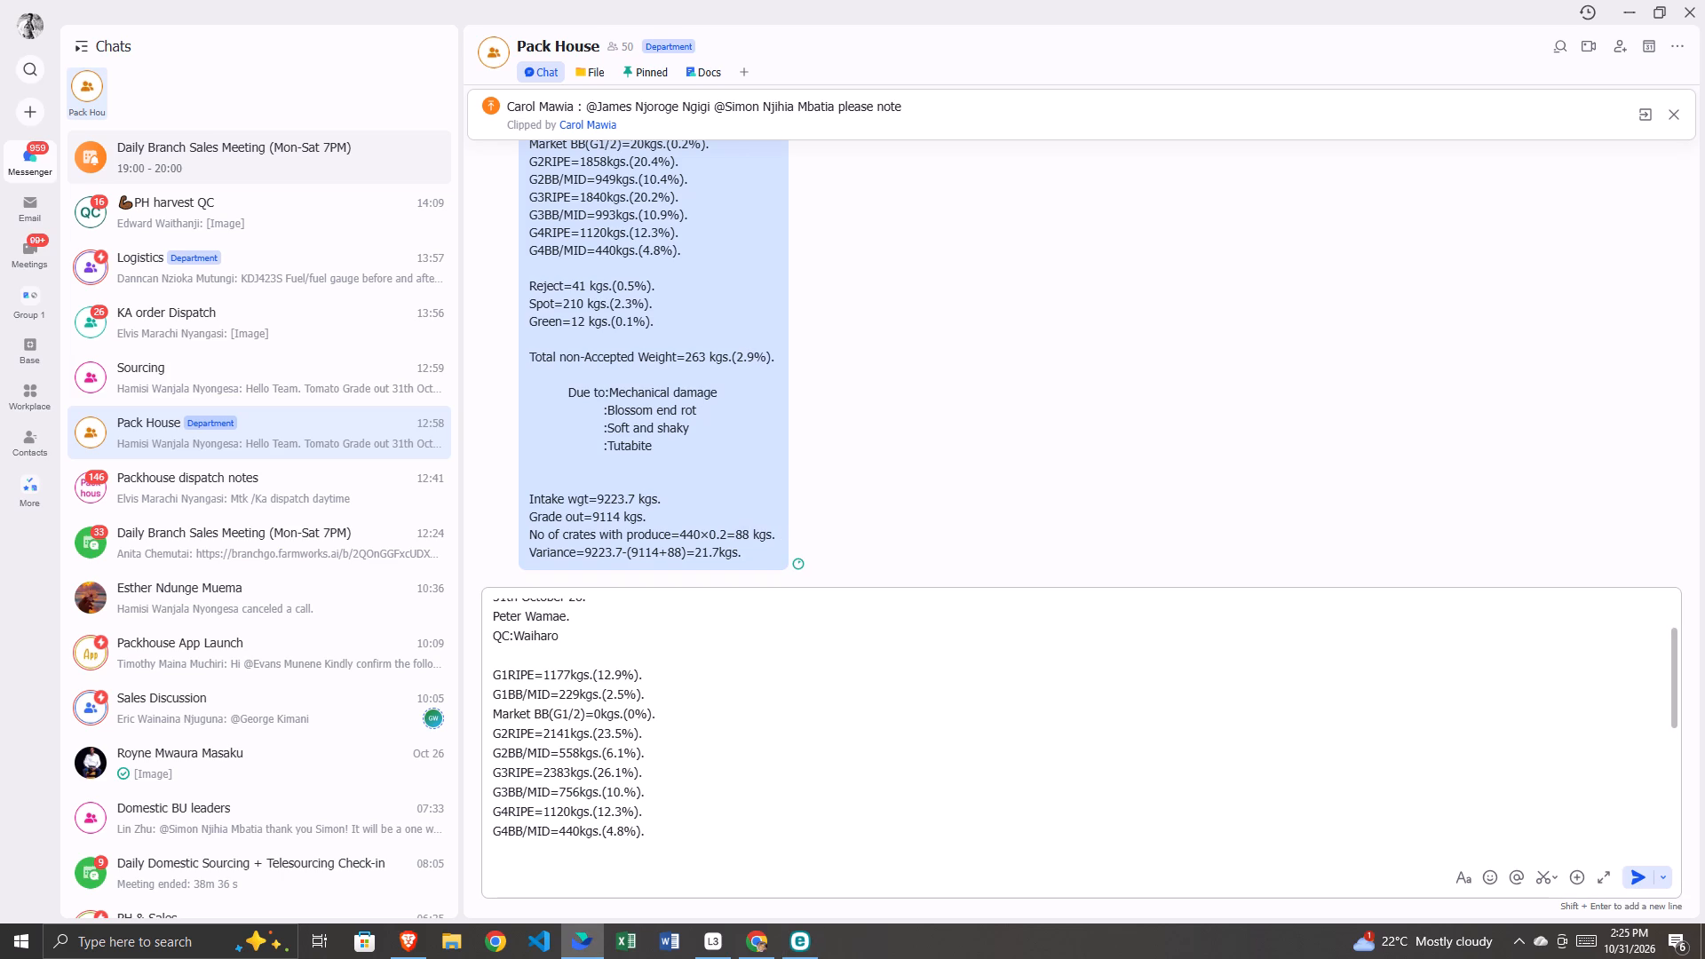
{"action": "key", "text": "BackSpace"}
{"action": "key", "text": "BackSpace"}
{"action": "key", "text": "BackSpace"}
{"action": "key", "text": "8"}
{"action": "type", "text": ".3"}
Set the G4RIPE line of the draft to 1241kgs and 13.6%.
{"action": "left_click", "coordinate": [567, 812]}
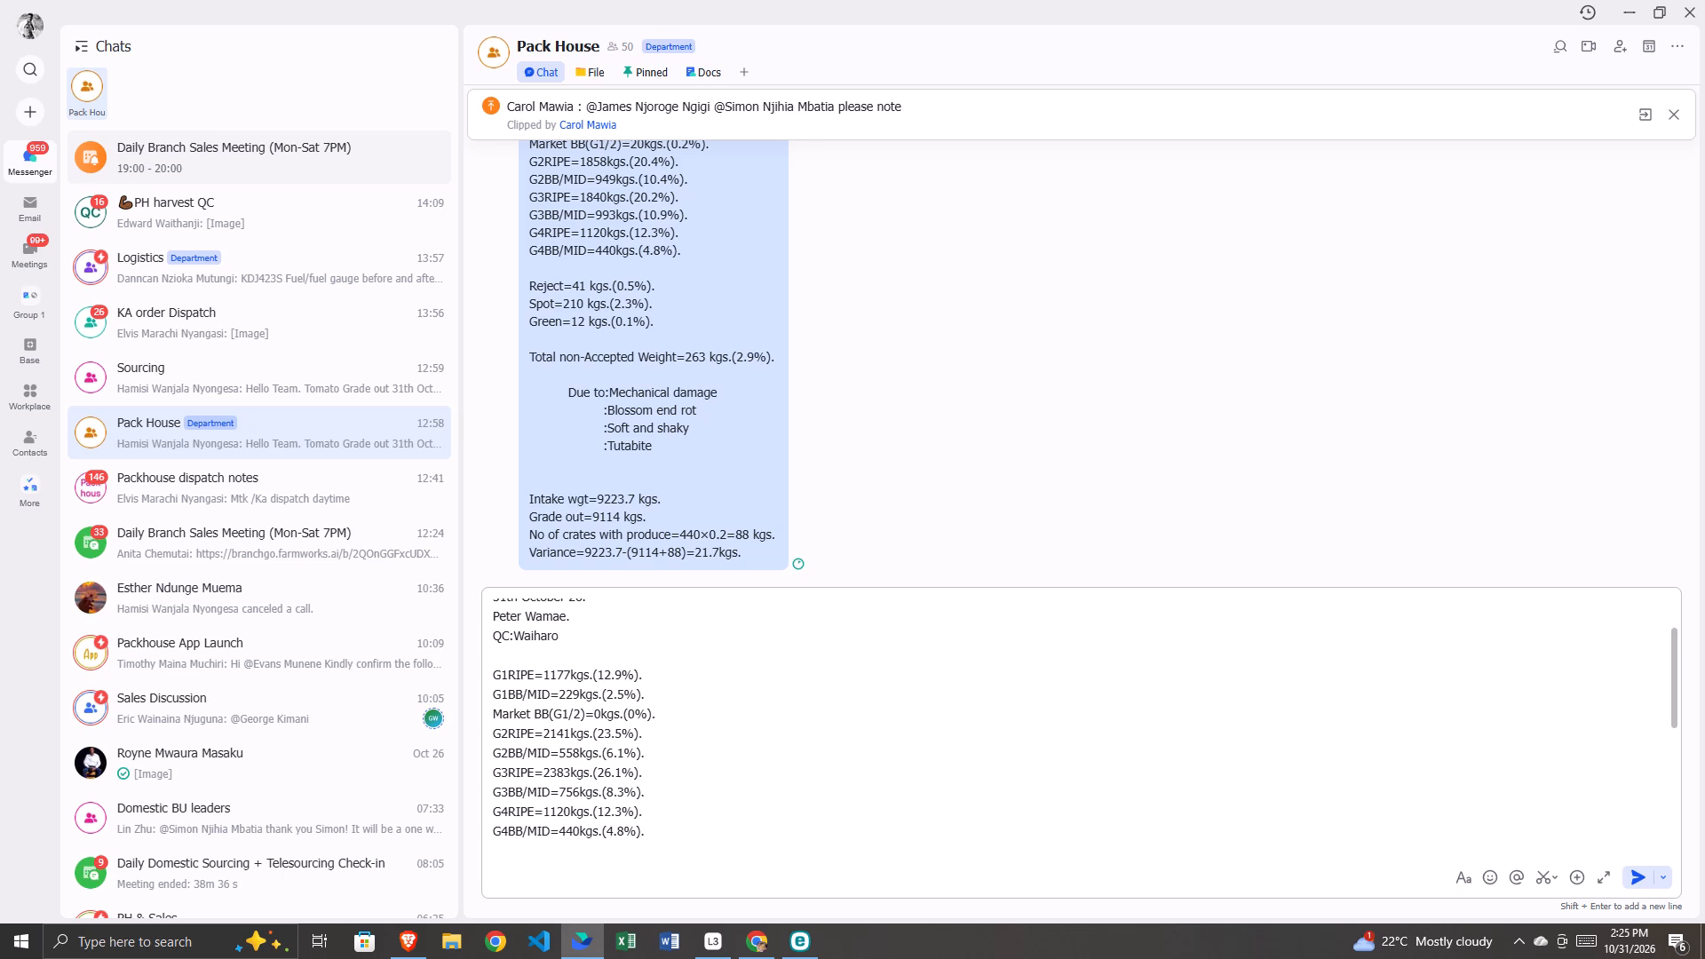
{"action": "left_click", "coordinate": [572, 811]}
{"action": "key", "text": "BackSpace"}
{"action": "key", "text": "BackSpace"}
{"action": "key", "text": "BackSpace"}
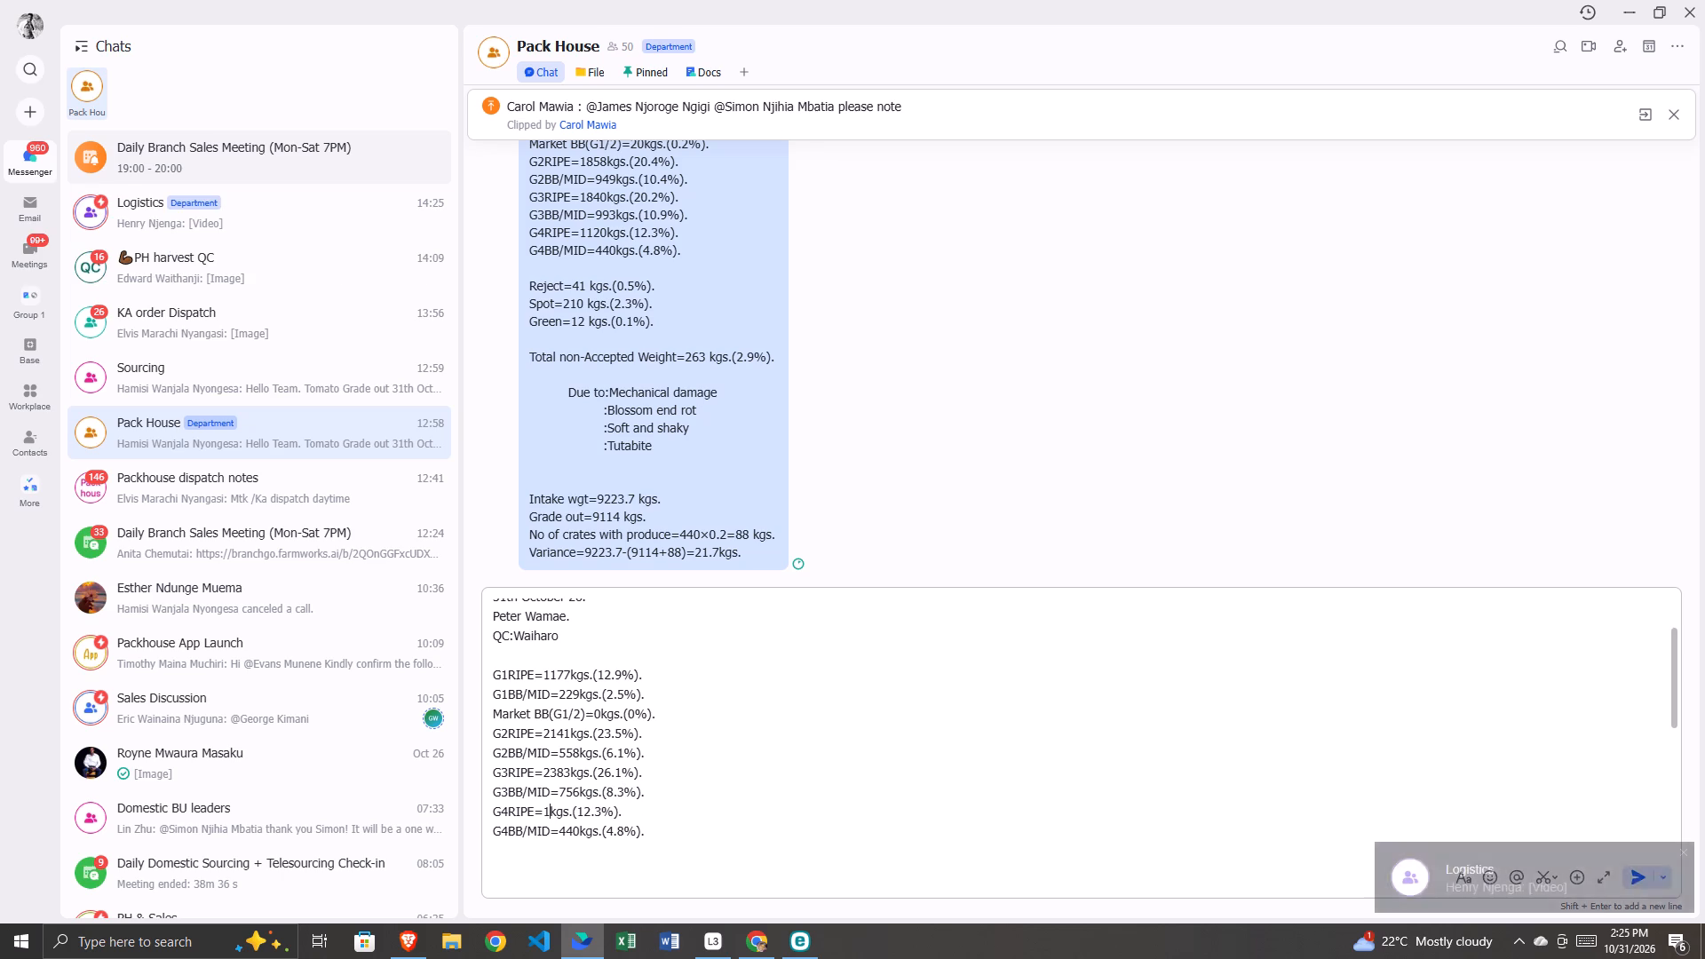
{"action": "key", "text": "BackSpace"}
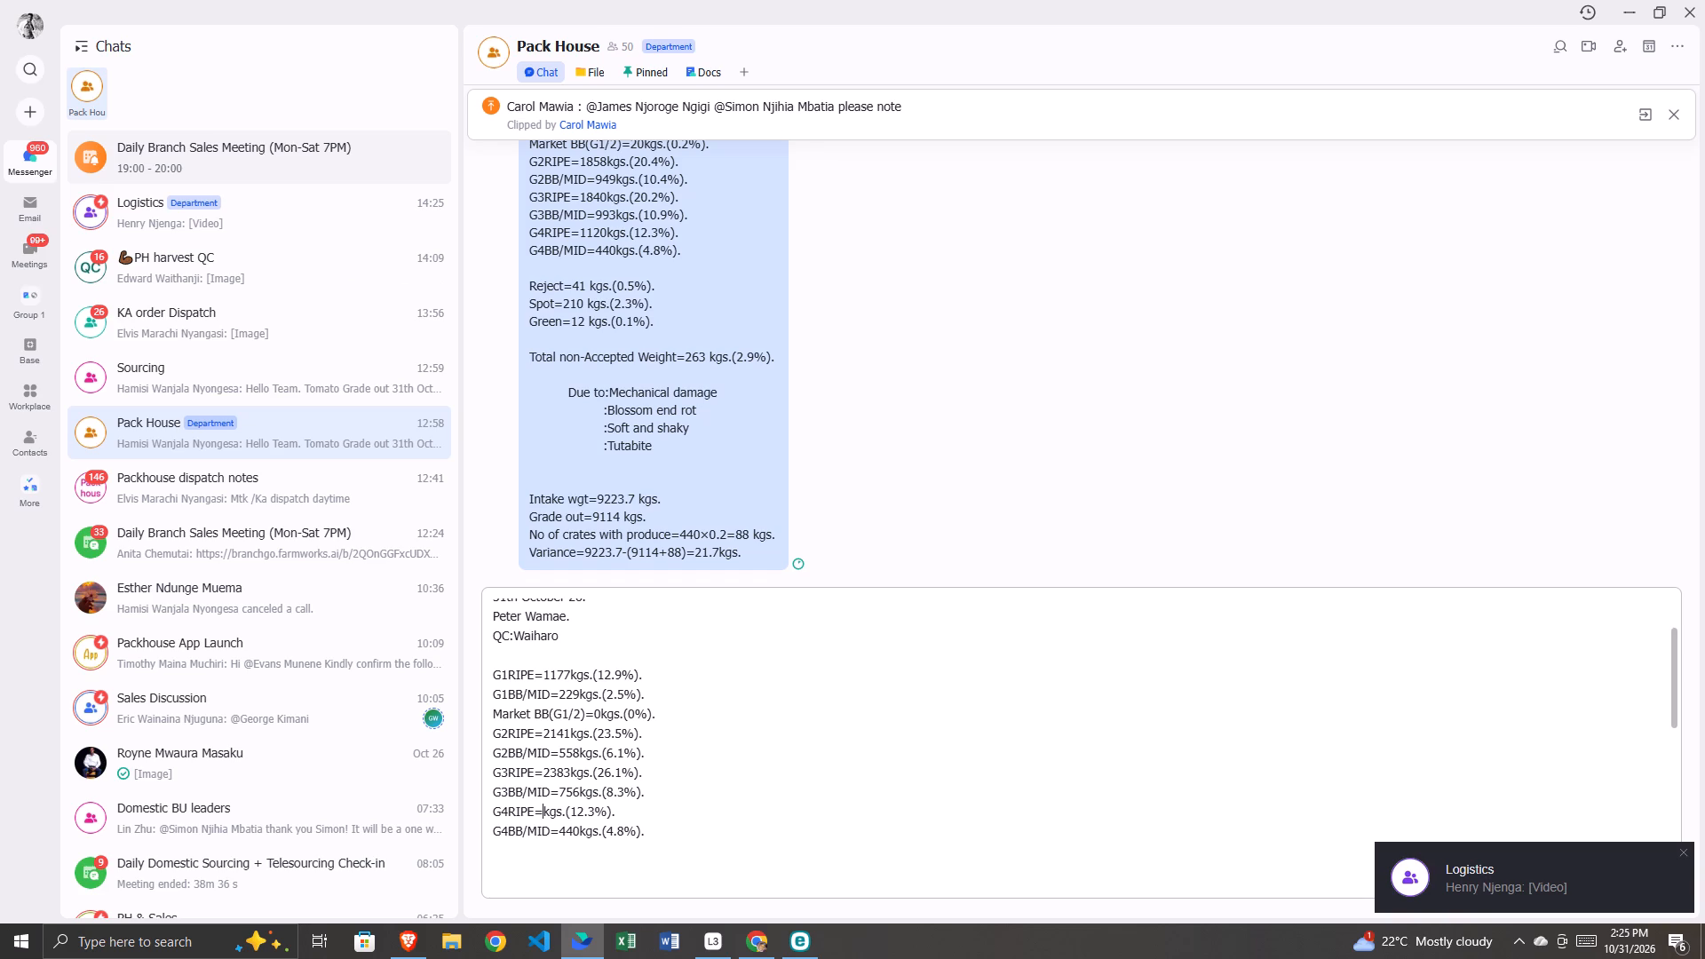
{"action": "type", "text": "1240"}
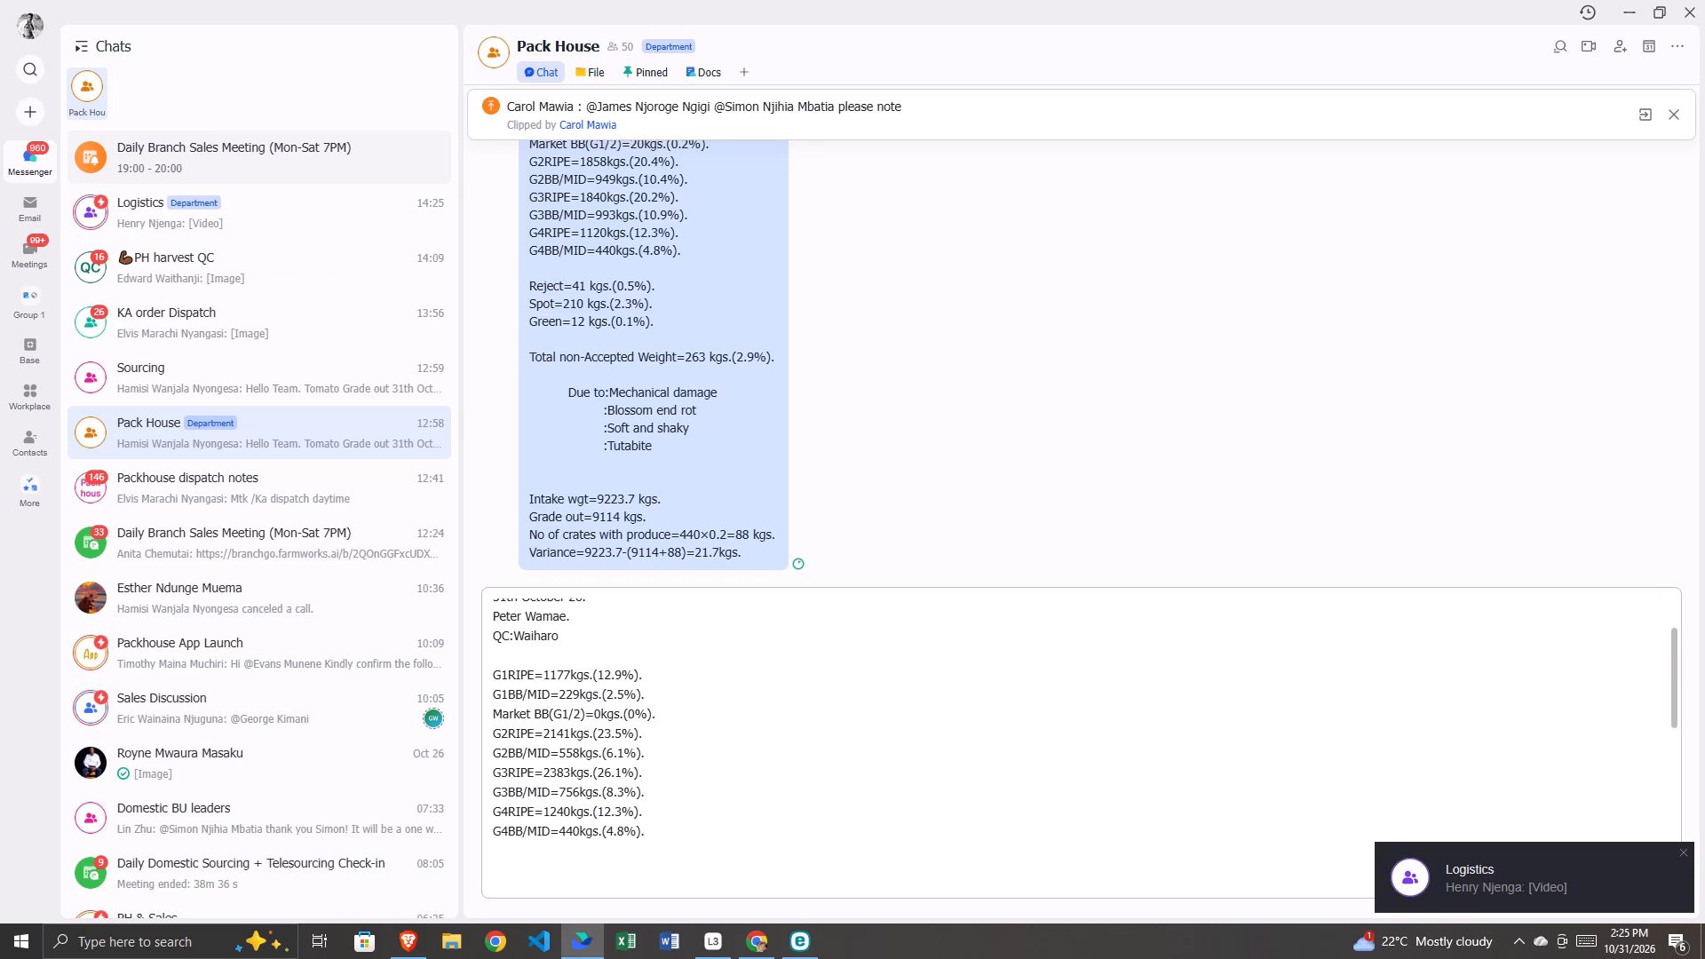
{"action": "left_click", "coordinate": [622, 806]}
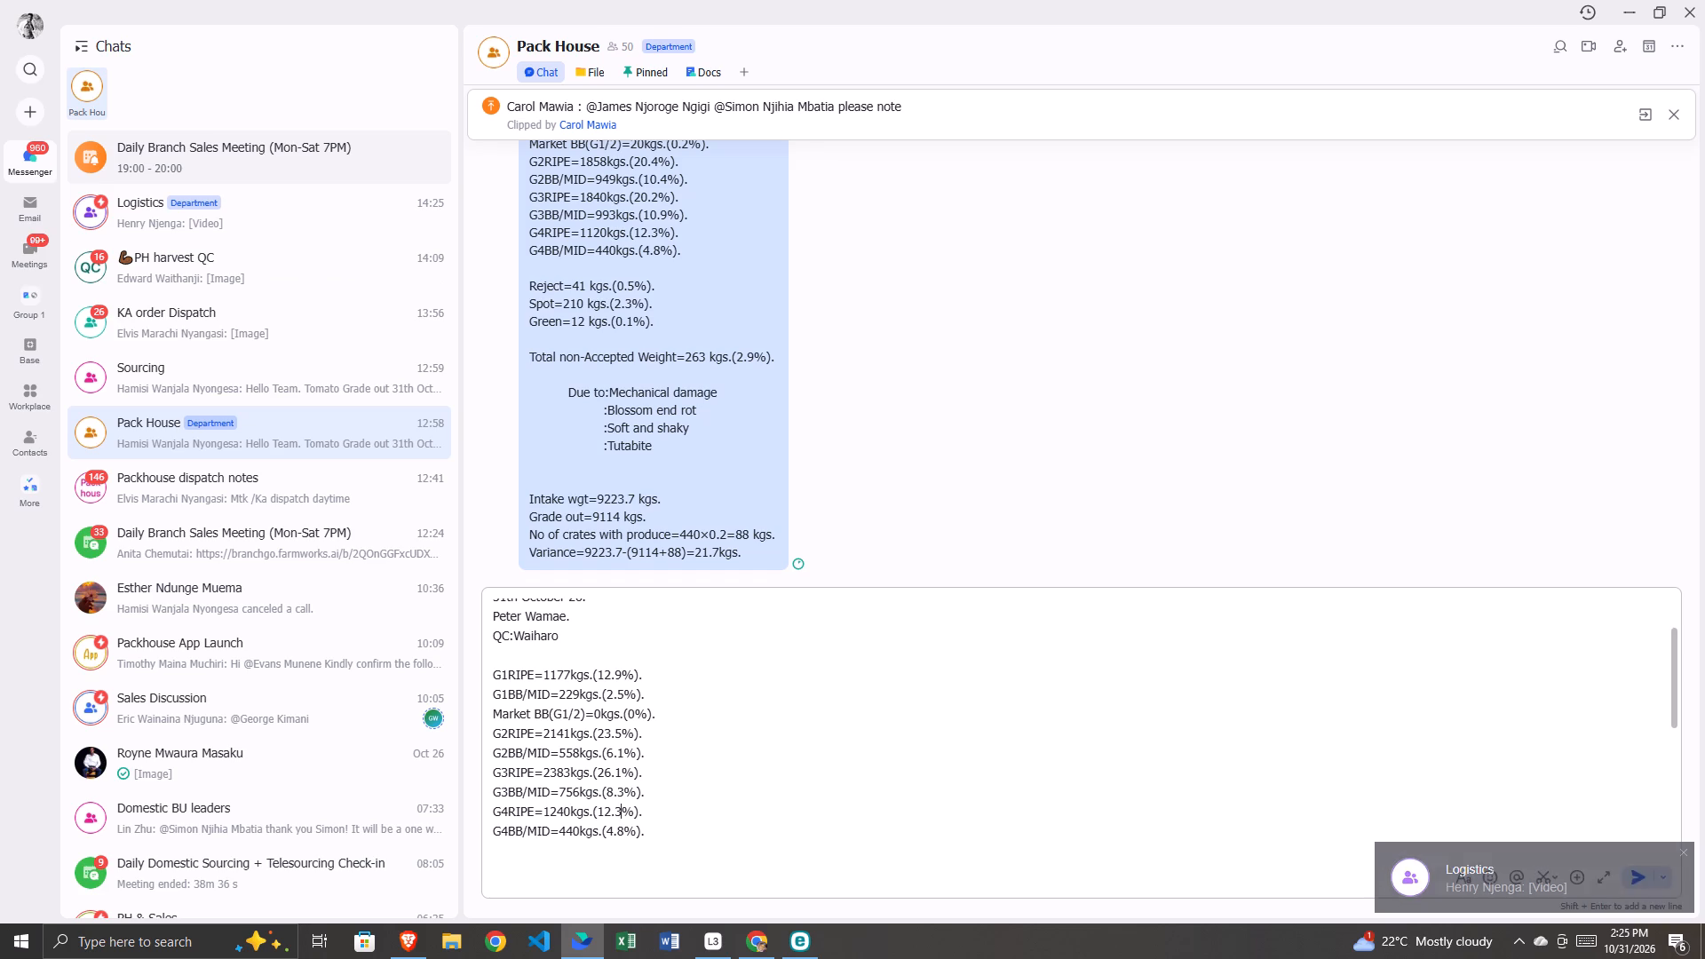
{"action": "left_click", "coordinate": [571, 812]}
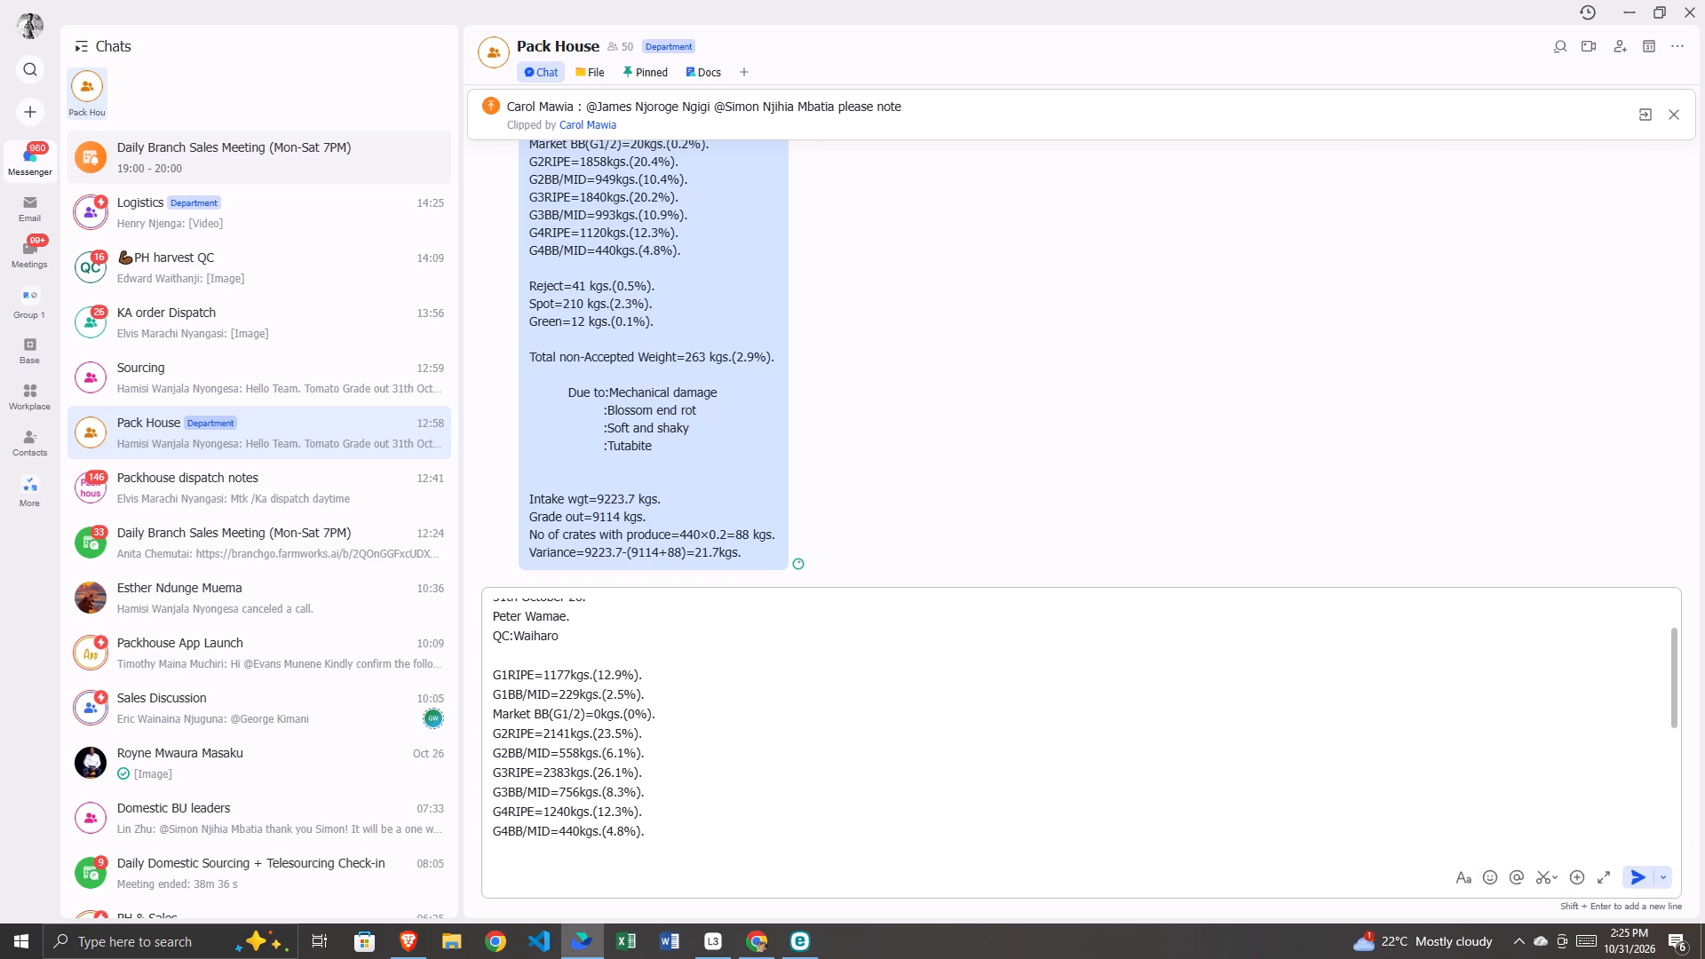
{"action": "key", "text": "BackSpace"}
{"action": "key", "text": "1"}
{"action": "left_click", "coordinate": [620, 812]}
{"action": "key", "text": "BackSpace"}
{"action": "key", "text": "BackSpace"}
{"action": "key", "text": "BackSpace"}
{"action": "type", "text": "3.6"}
Set the G4BB/MID line of the draft to 352kgs and 3.9%.
{"action": "left_click", "coordinate": [577, 828]}
{"action": "key", "text": "BackSpace"}
{"action": "key", "text": "BackSpace"}
{"action": "key", "text": "BackSpace"}
{"action": "type", "text": "352"}
{"action": "left_click", "coordinate": [623, 829]}
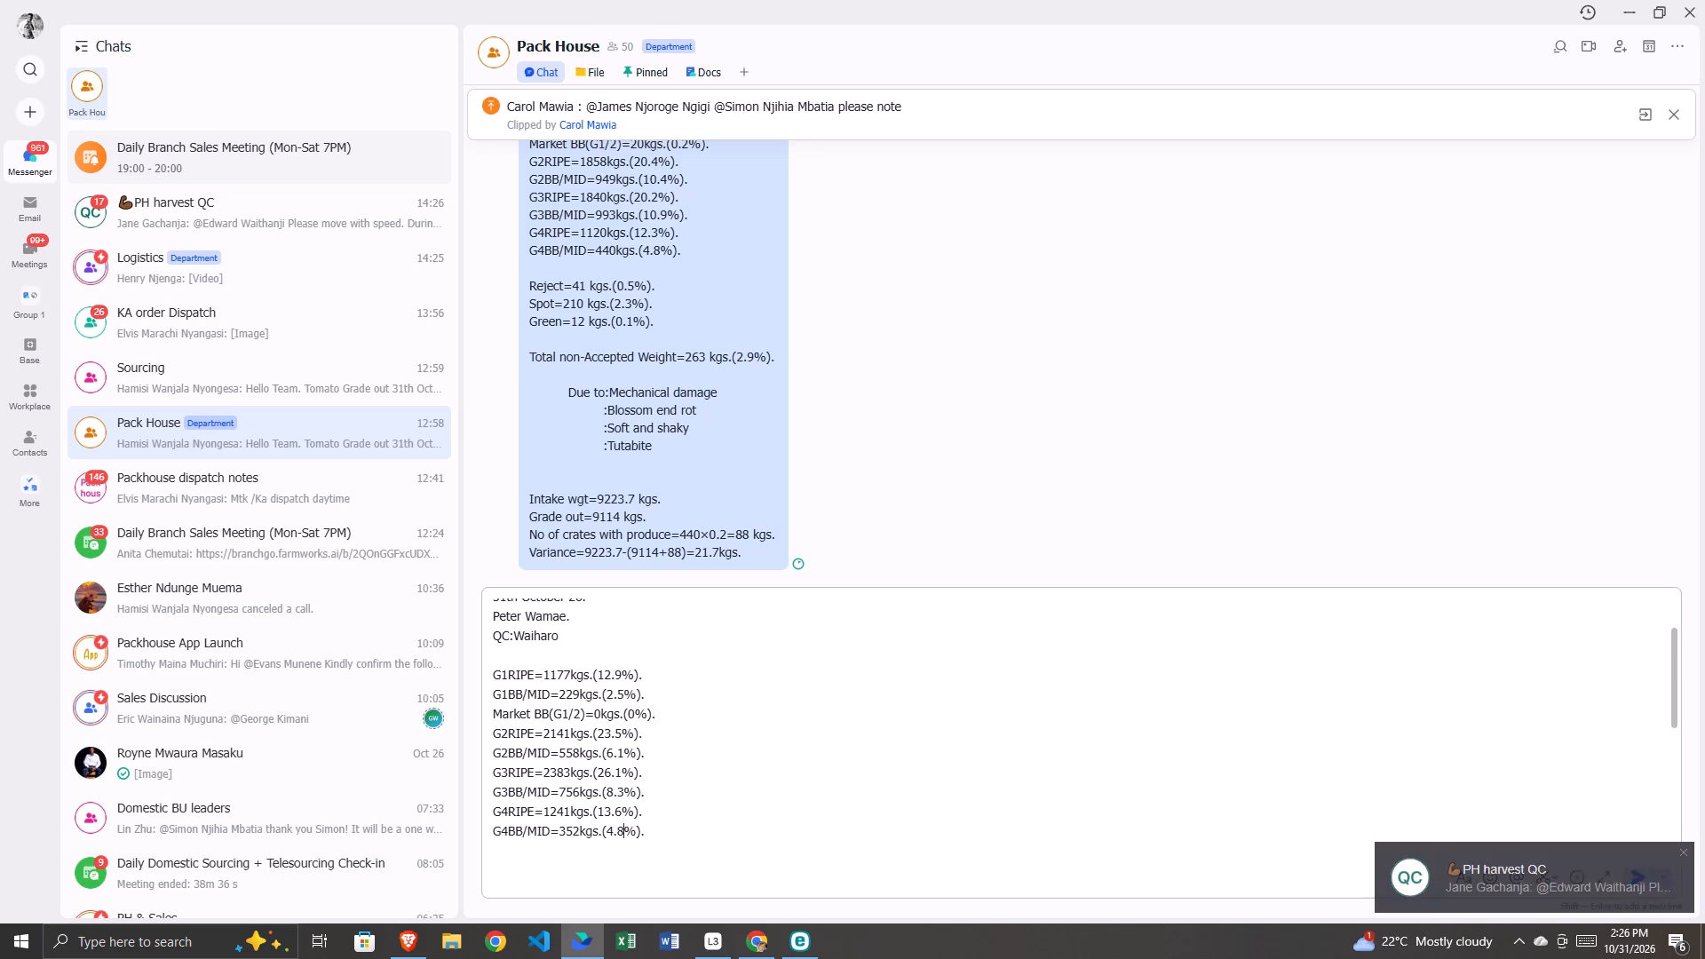
{"action": "key", "text": "BackSpace"}
{"action": "key", "text": "BackSpace"}
{"action": "key", "text": "BackSpace"}
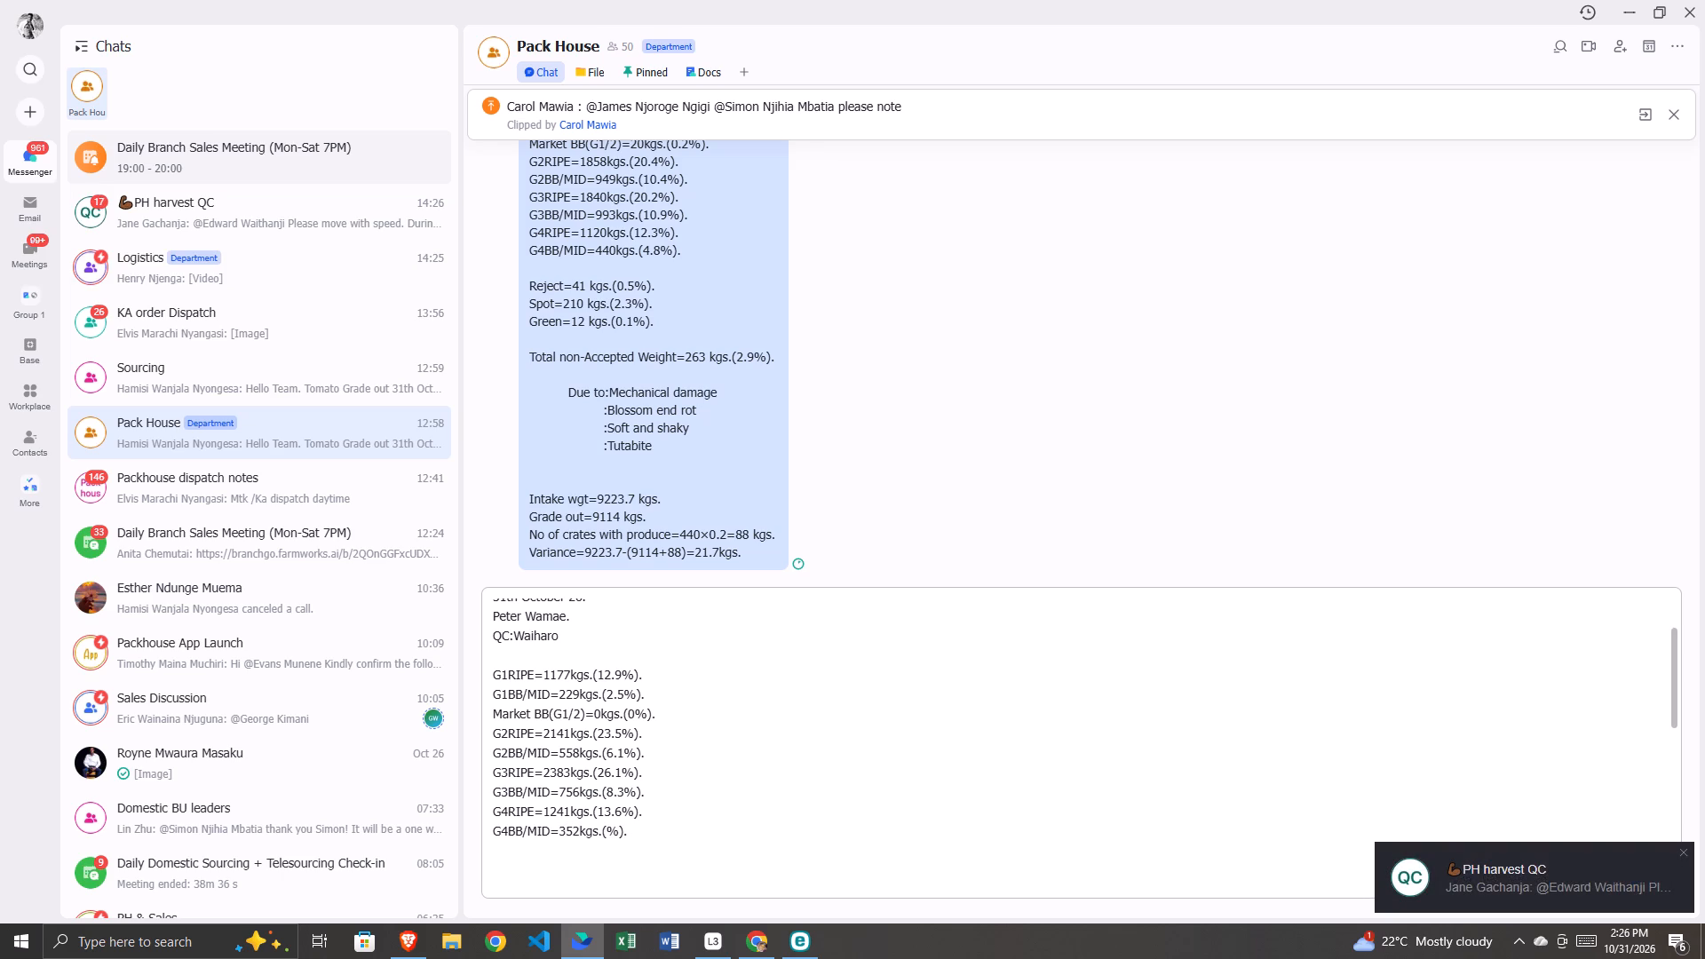
{"action": "type", "text": "3.9"}
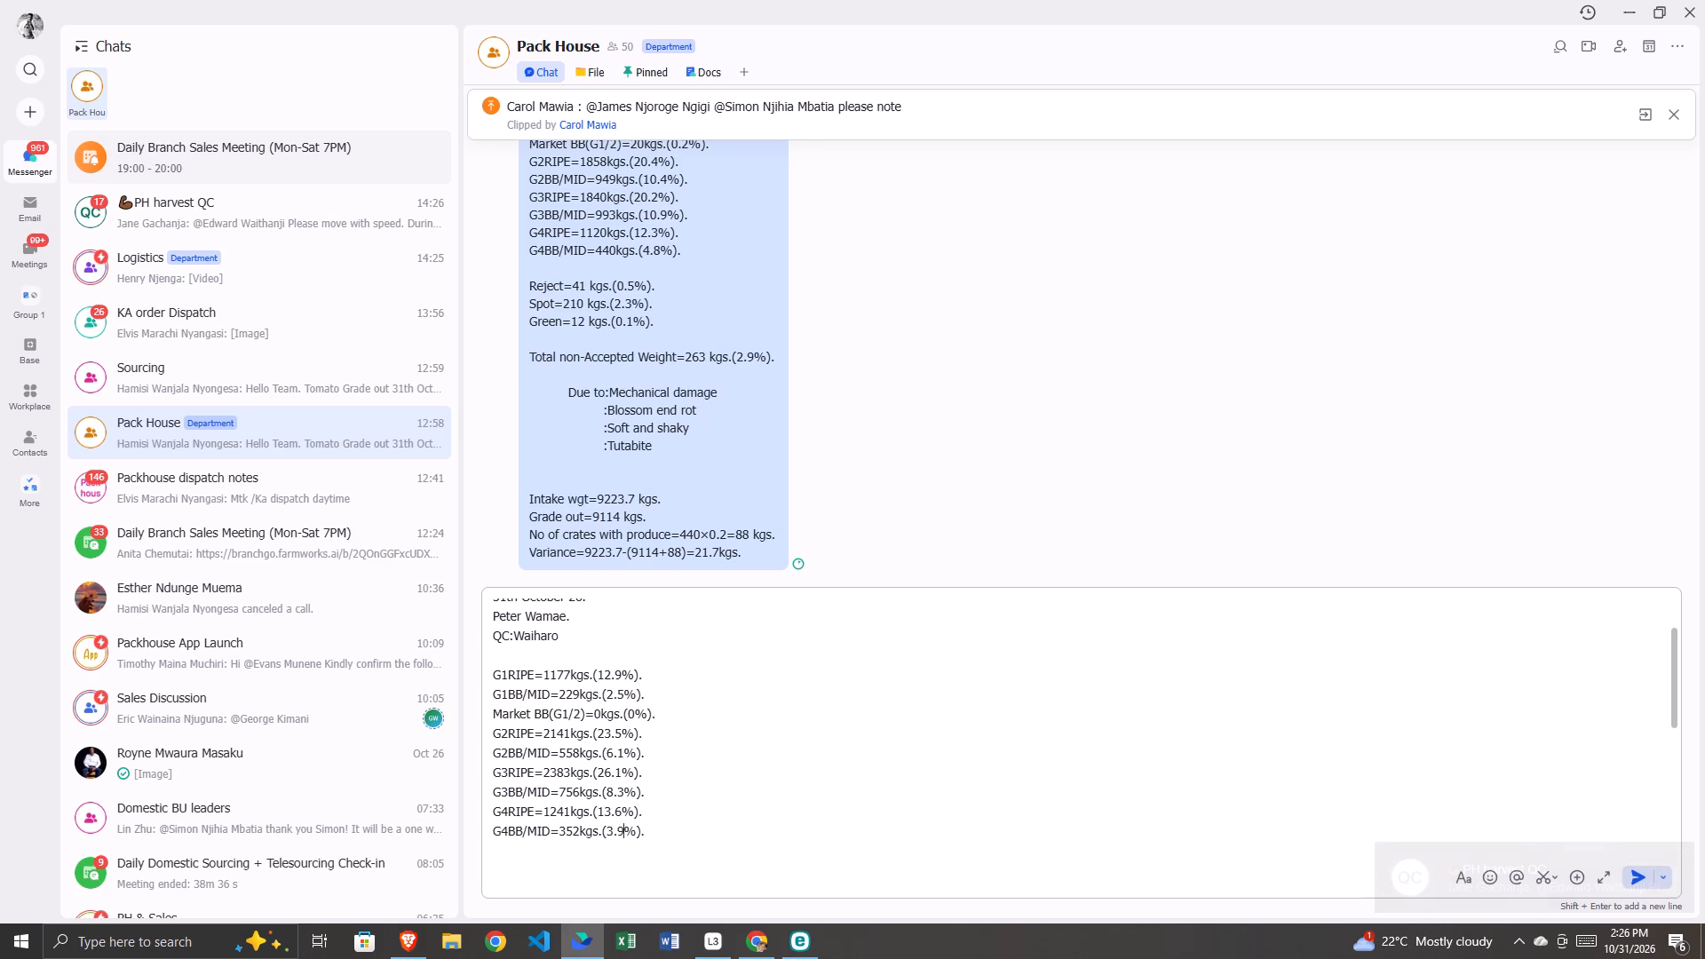
Set the Reject line of the draft to 52 kgs and 0.6%.
{"action": "scroll", "coordinate": [687, 815], "scroll_direction": "down", "scroll_amount": 3}
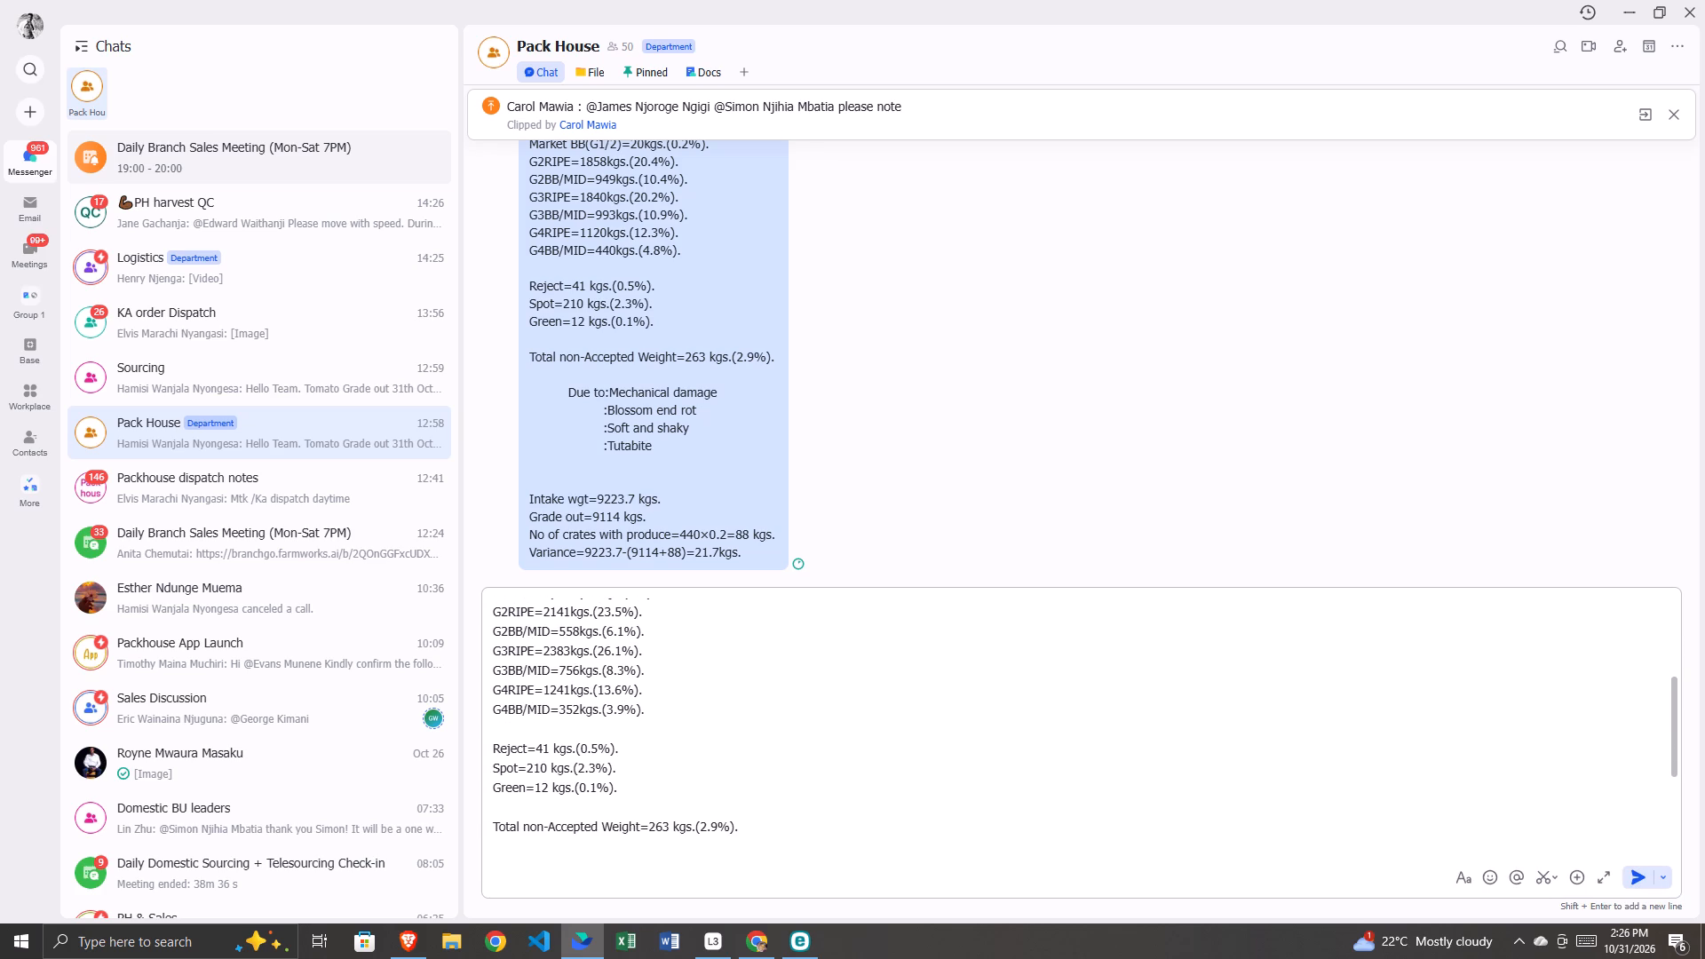
{"action": "left_click", "coordinate": [548, 745]}
{"action": "key", "text": "BackSpace"}
{"action": "key", "text": "BackSpace"}
{"action": "type", "text": "52"}
{"action": "left_click", "coordinate": [598, 746]}
{"action": "key", "text": "BackSpace"}
{"action": "key", "text": "6"}
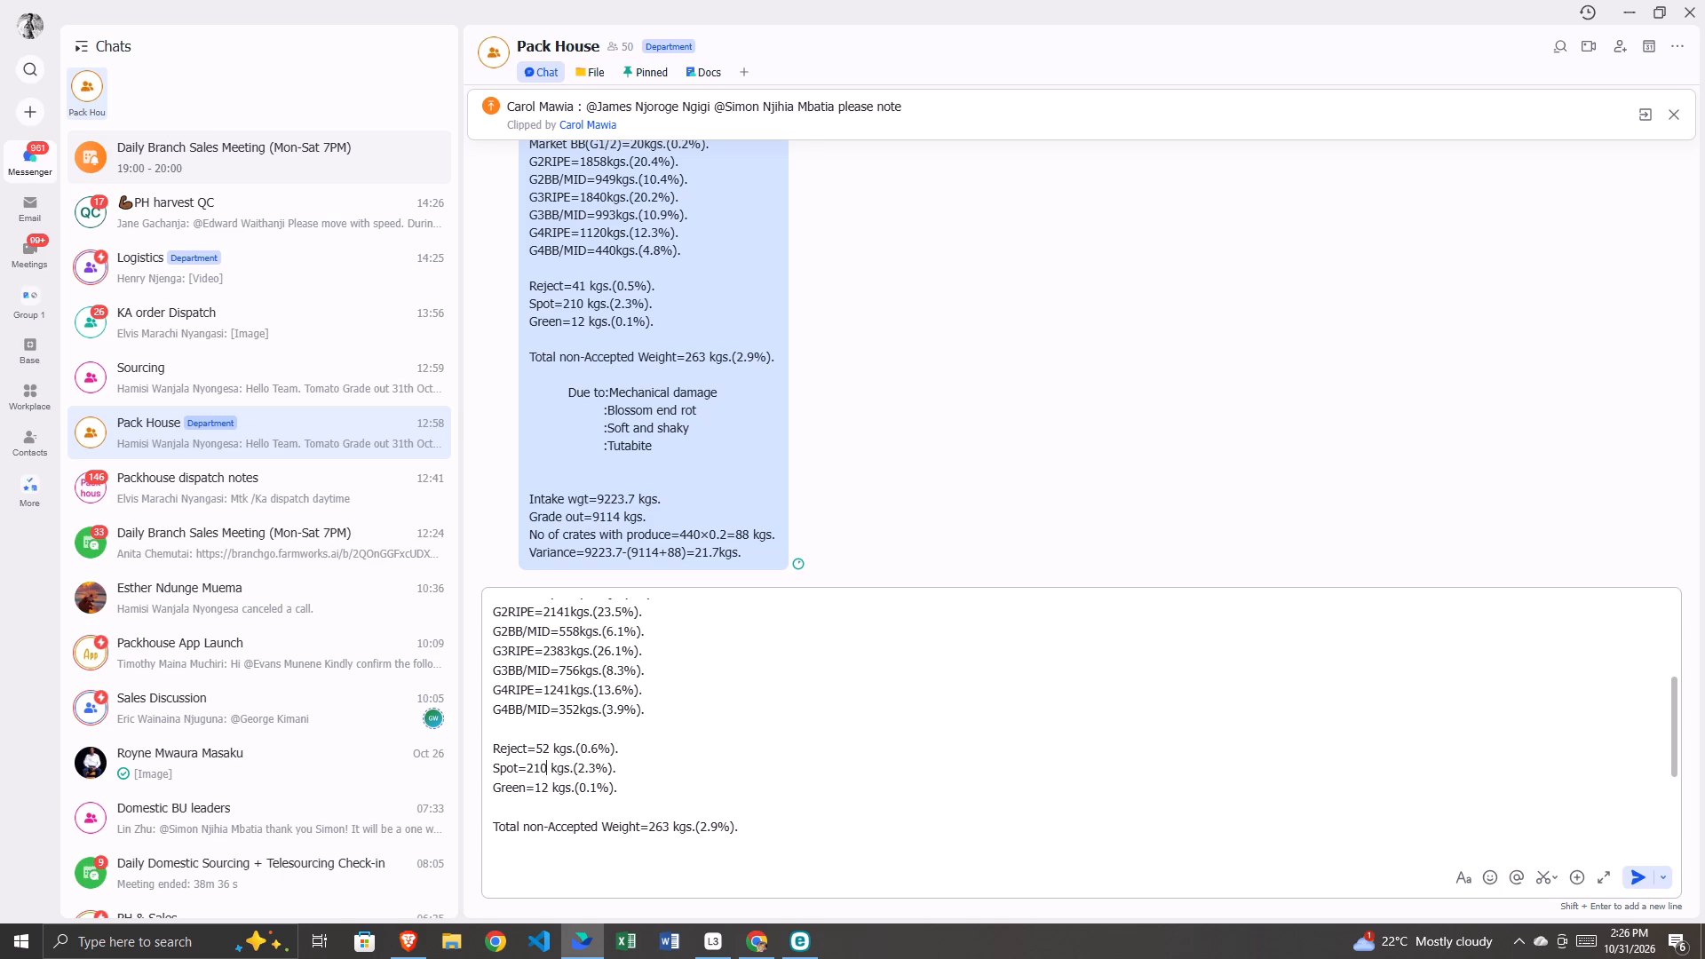
Set the Spot line of the draft to 202 kgs and 2.2%.
{"action": "left_click", "coordinate": [549, 768]}
{"action": "key", "text": "BackSpace"}
{"action": "key", "text": "BackSpace"}
{"action": "type", "text": "02"}
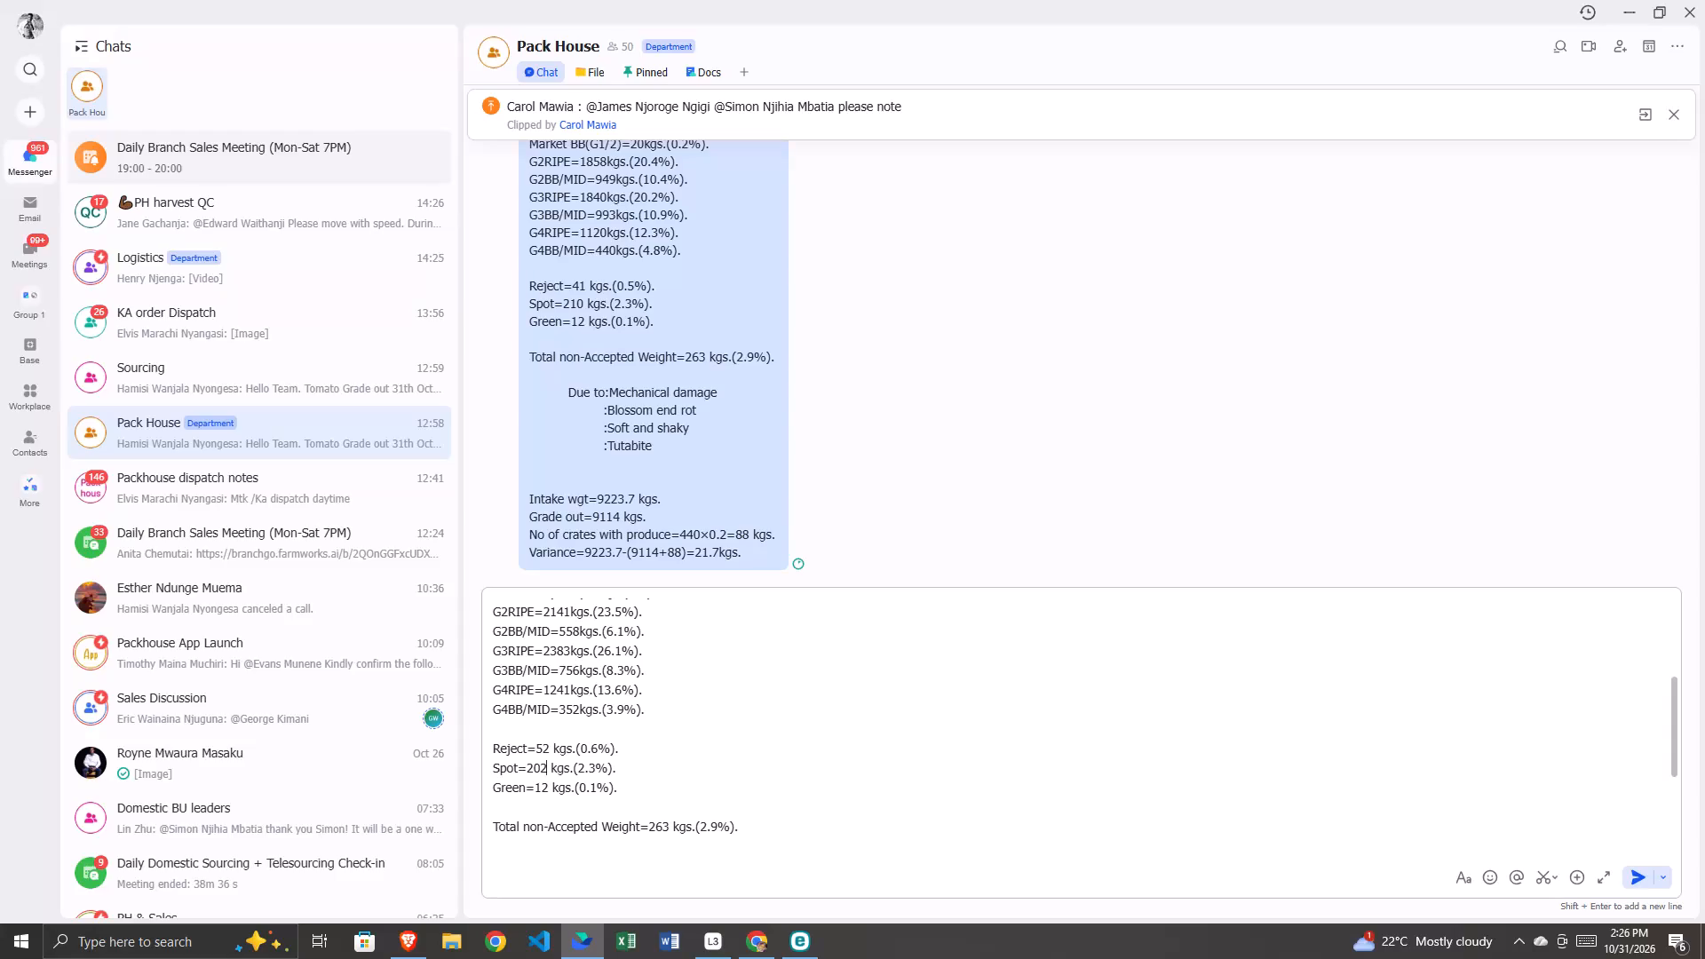
{"action": "left_click", "coordinate": [594, 765]}
{"action": "key", "text": "BackSpace"}
{"action": "key", "text": "2"}
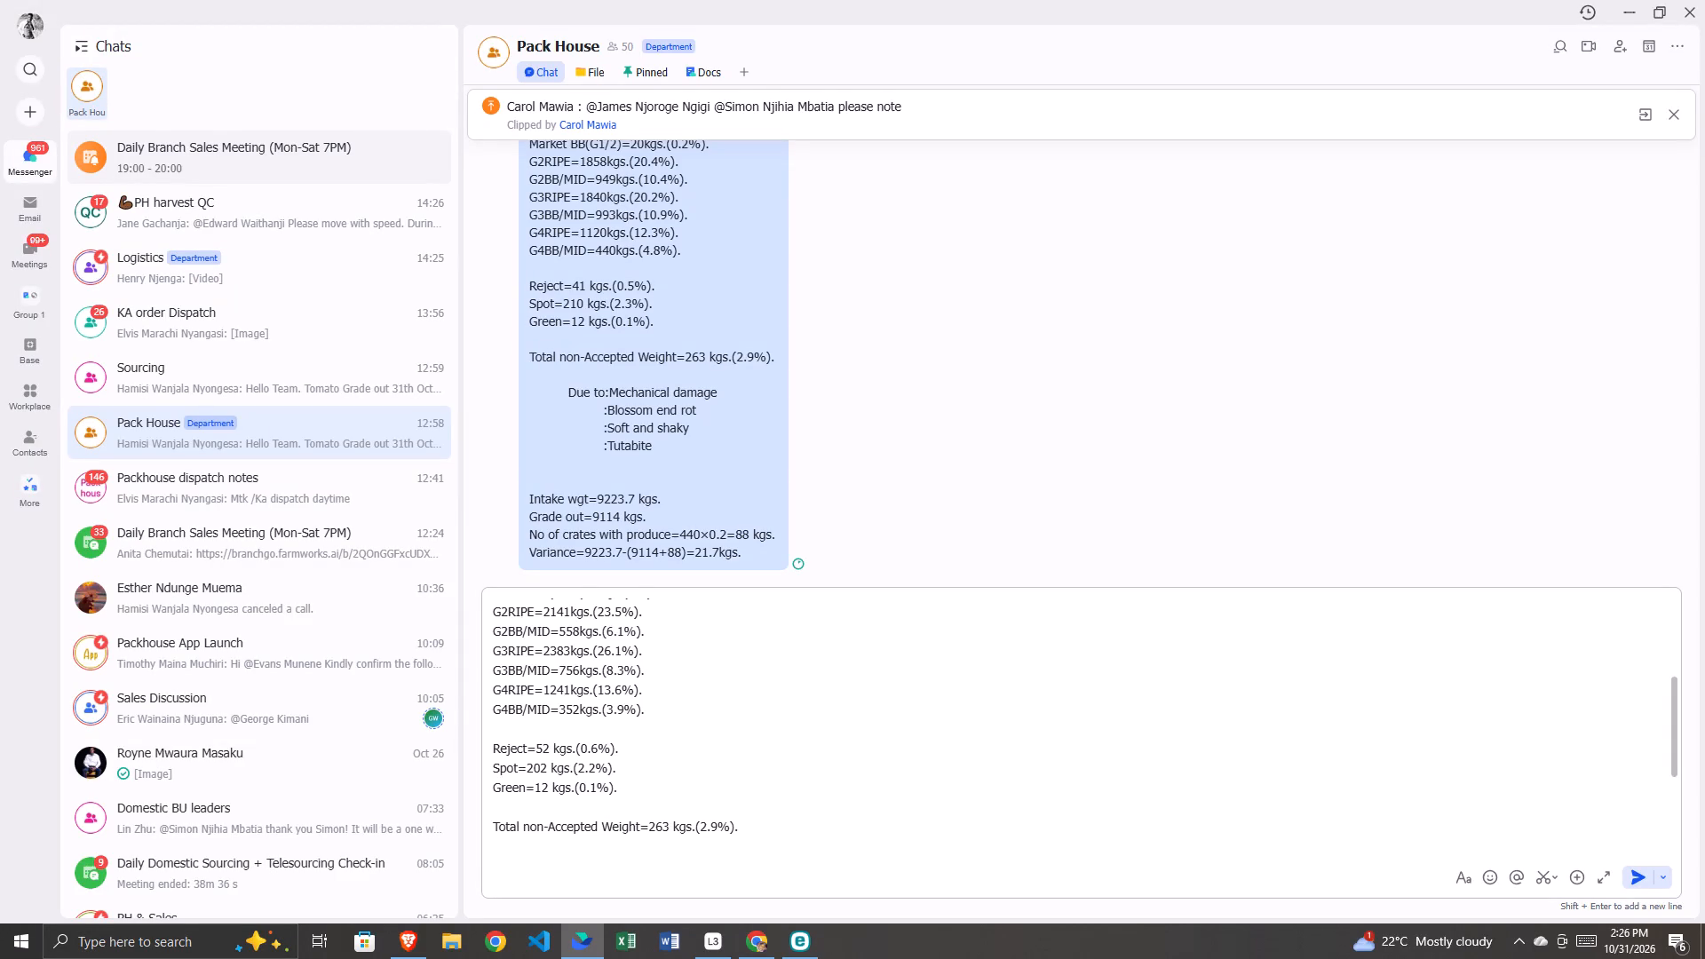
Set the Green line of the draft to 27 kgs and 0.3%.
{"action": "left_click", "coordinate": [548, 786]}
{"action": "key", "text": "BackSpace"}
{"action": "key", "text": "BackSpace"}
{"action": "type", "text": "27"}
{"action": "left_click", "coordinate": [594, 792]}
{"action": "key", "text": "BackSpace"}
{"action": "key", "text": "3"}
Set the Total non-Accepted Weight line of the draft to 281 kgs and 3.1%.
{"action": "left_click", "coordinate": [667, 823]}
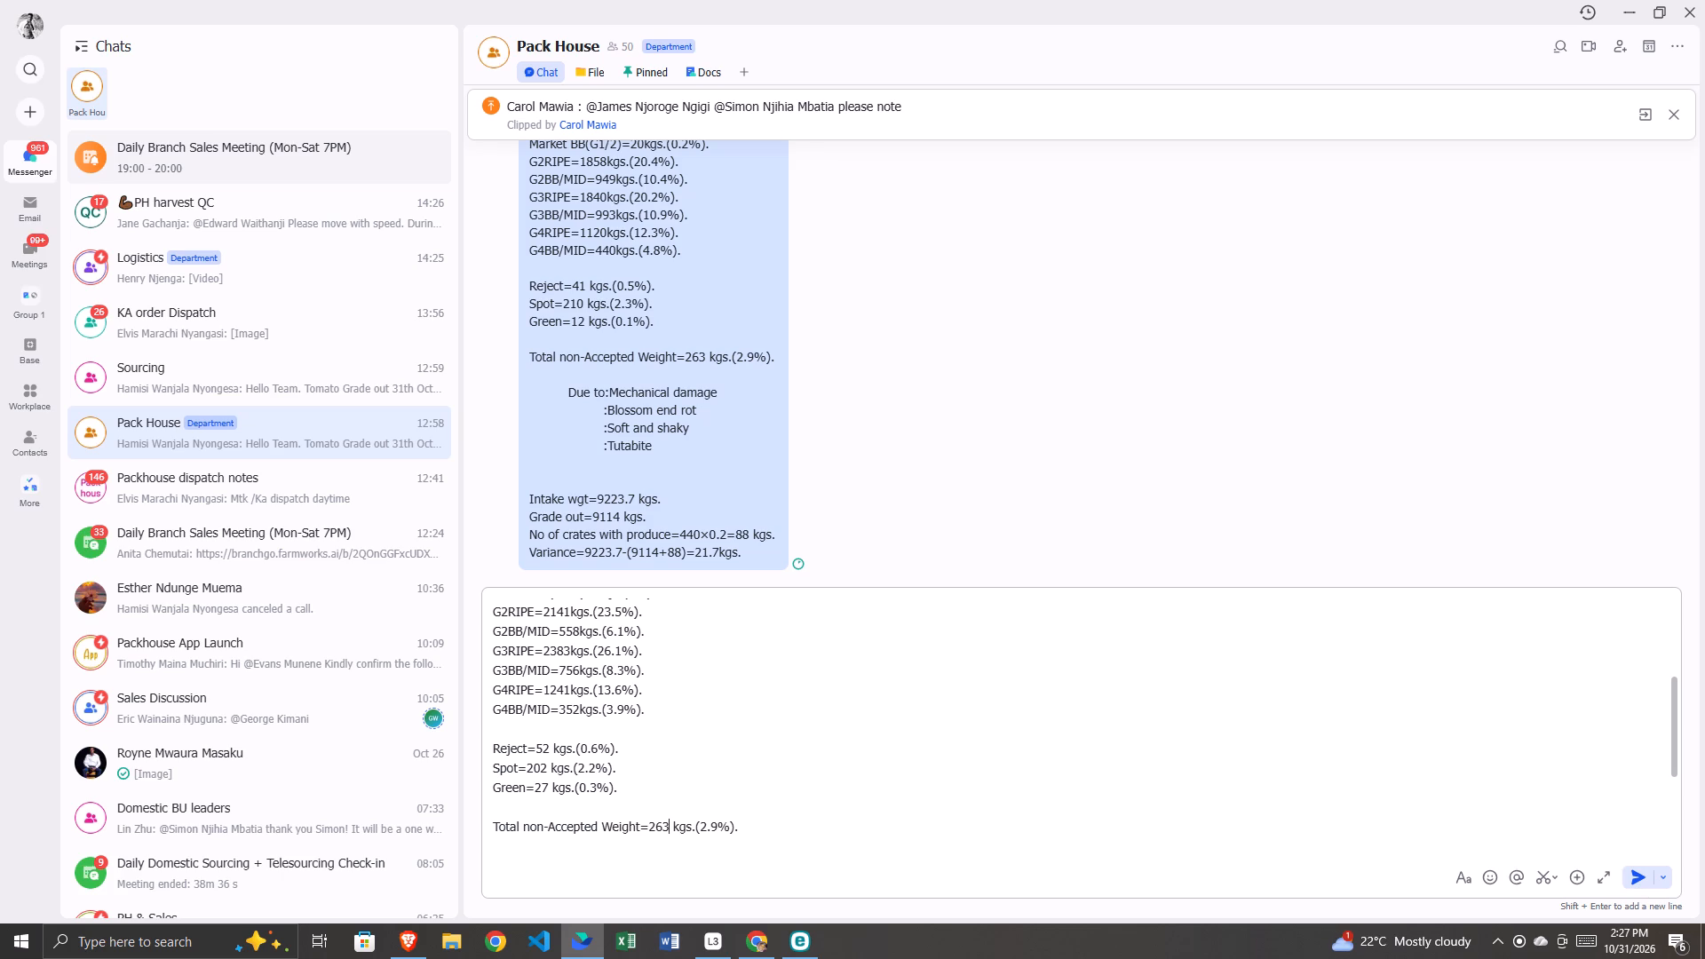
{"action": "key", "text": "BackSpace"}
{"action": "key", "text": "BackSpace"}
{"action": "type", "text": "81"}
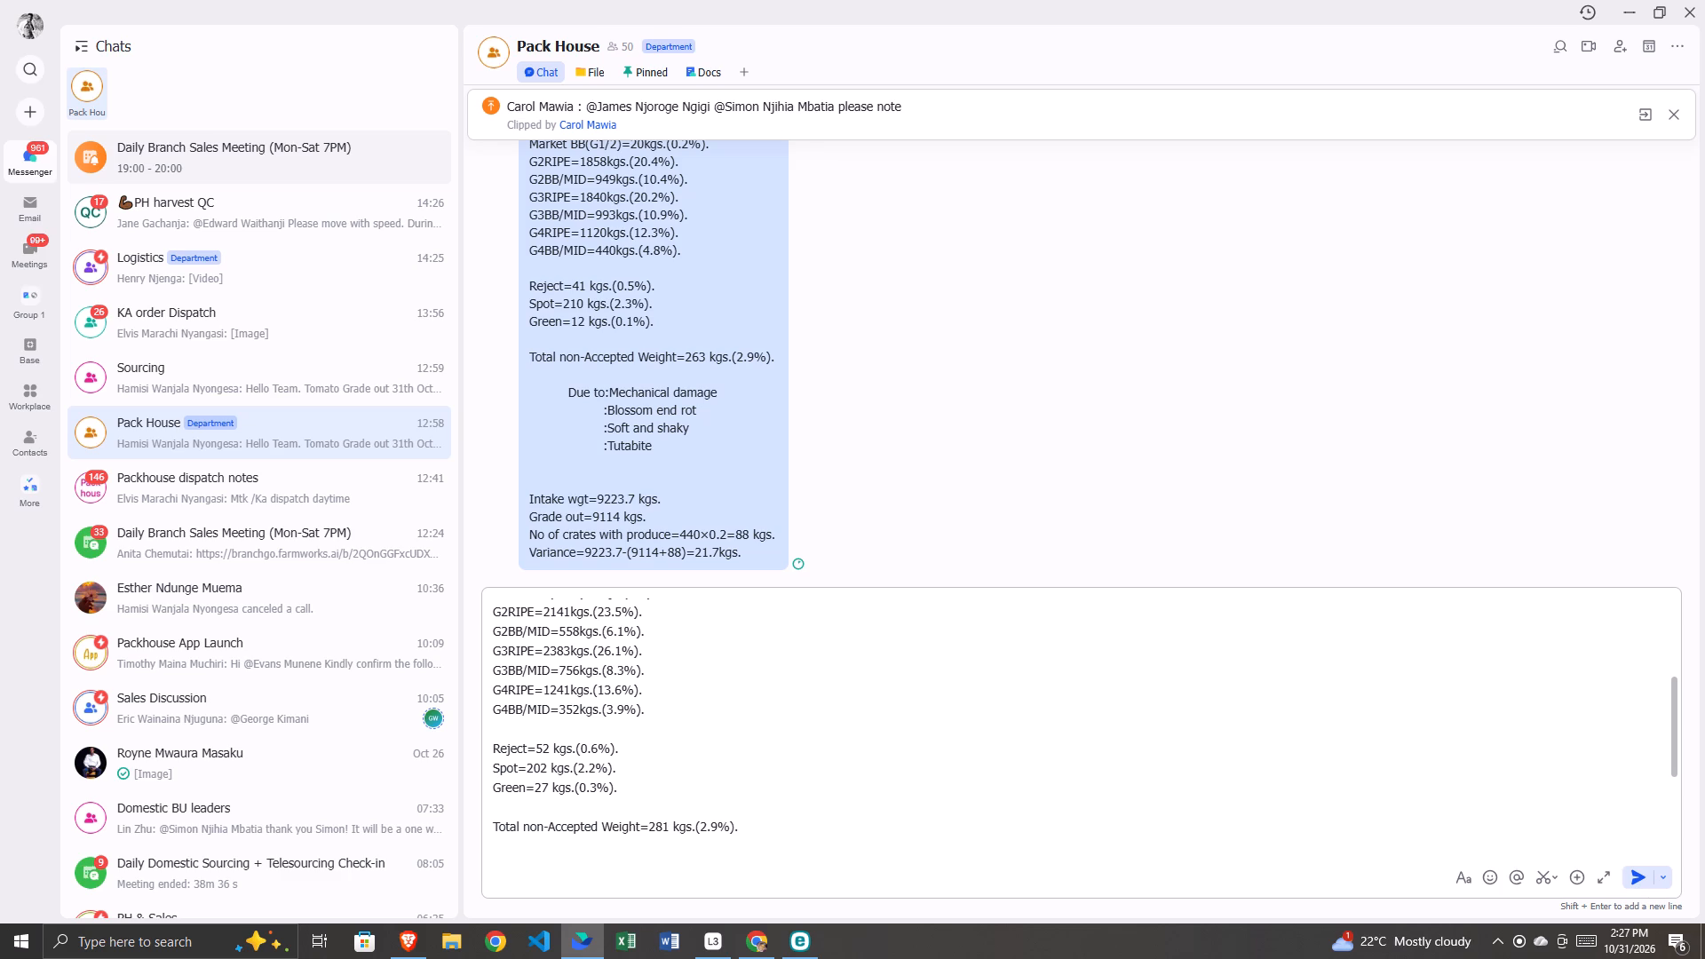
{"action": "left_click", "coordinate": [724, 828]}
{"action": "left_click", "coordinate": [719, 828]}
{"action": "key", "text": "BackSpace"}
{"action": "key", "text": "BackSpace"}
{"action": "key", "text": "BackSpace"}
{"action": "type", "text": "3.1"}
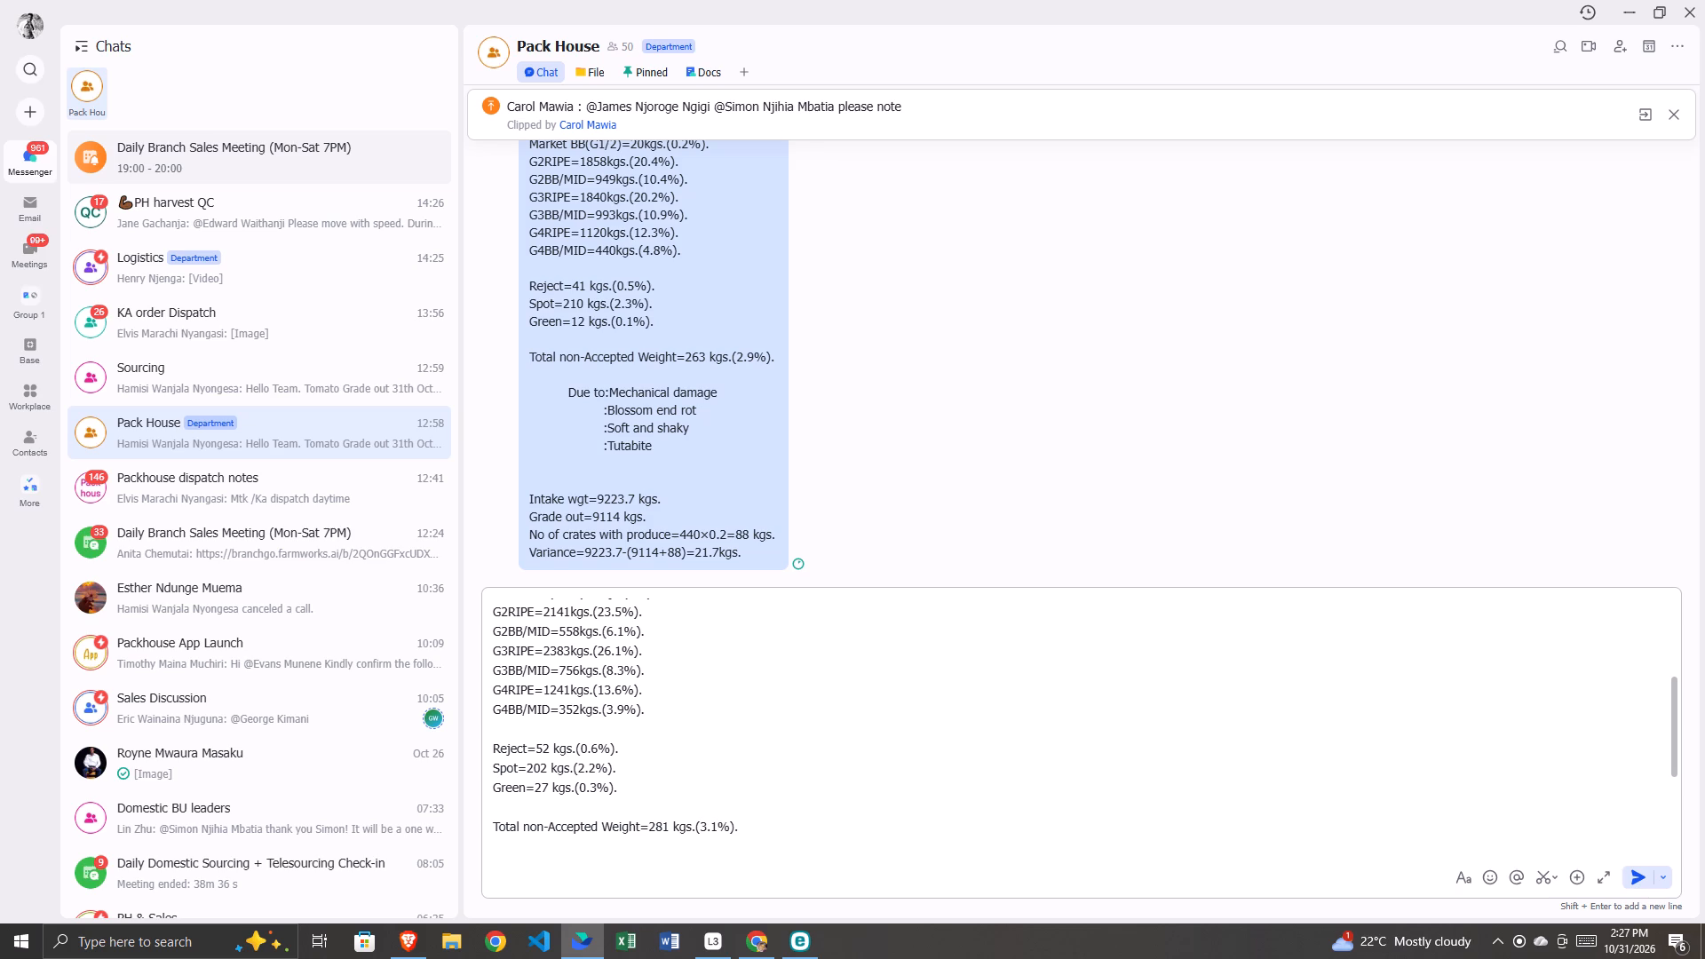
{"action": "left_click", "coordinate": [759, 834]}
Clear the old weight figure from the Intake wgt line of the draft, keeping the kgs unit.
{"action": "scroll", "coordinate": [759, 834], "scroll_direction": "down", "scroll_amount": 3}
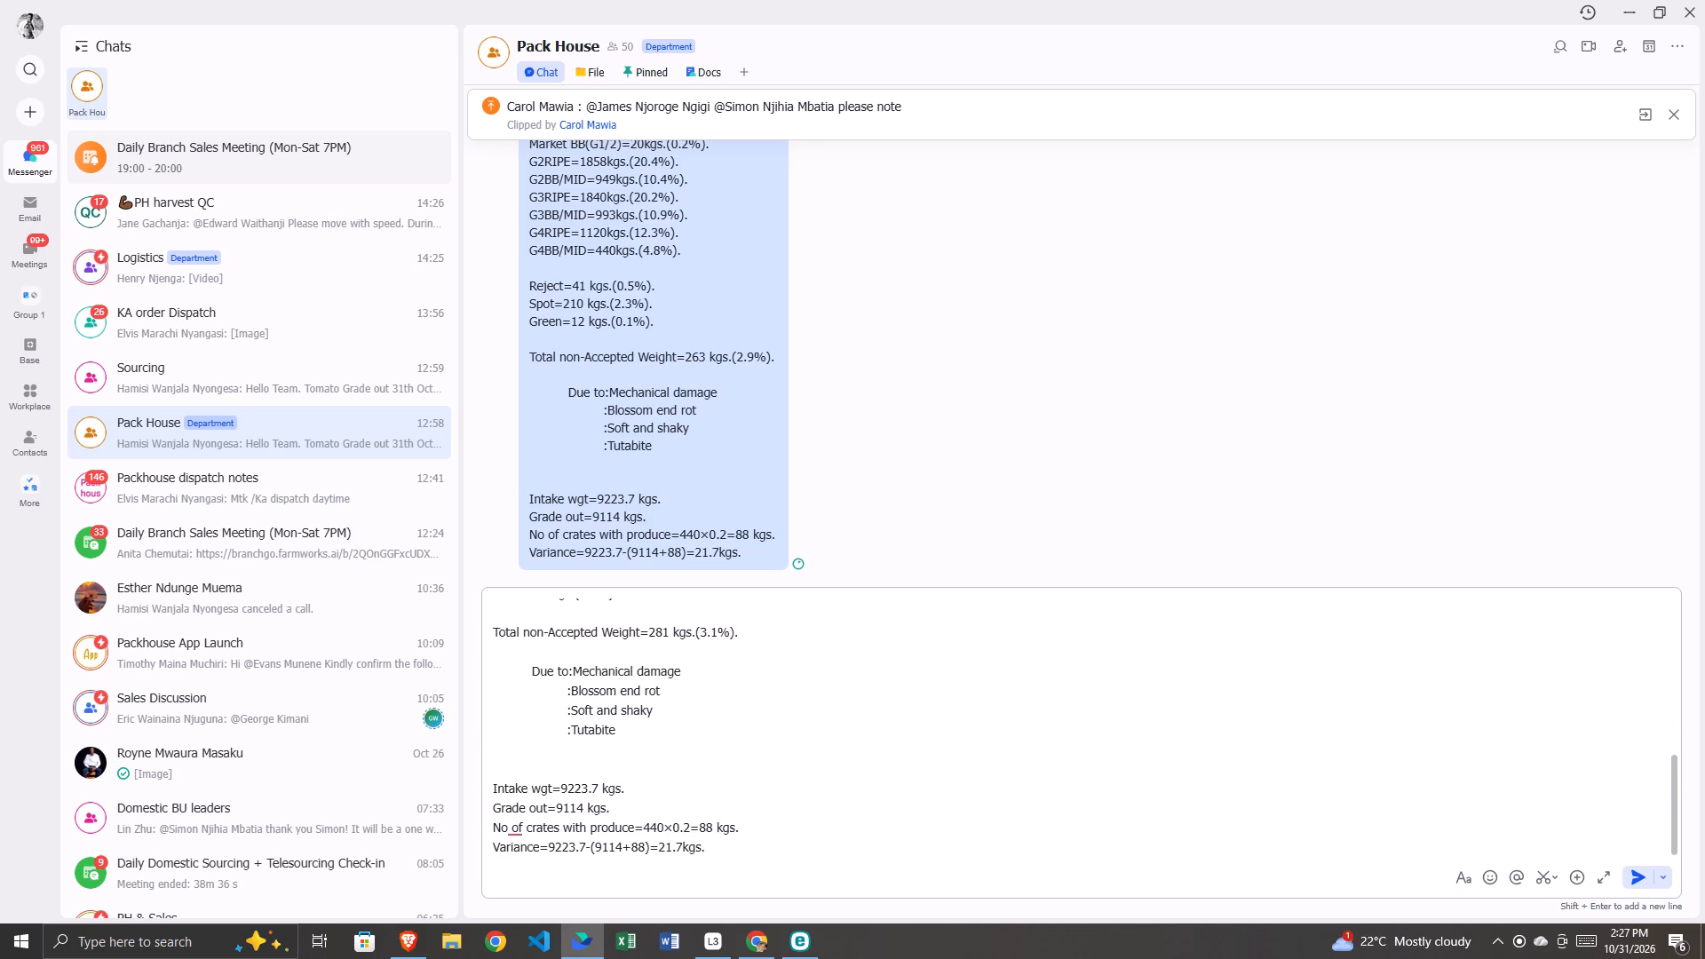
{"action": "scroll", "coordinate": [693, 817], "scroll_direction": "down", "scroll_amount": 1}
{"action": "left_click", "coordinate": [596, 790]}
{"action": "key", "text": "BackSpace"}
{"action": "key", "text": "BackSpace"}
{"action": "key", "text": "BackSpace"}
{"action": "key", "text": "BackSpace"}
{"action": "key", "text": "BackSpace"}
{"action": "key", "text": "BackSpace"}
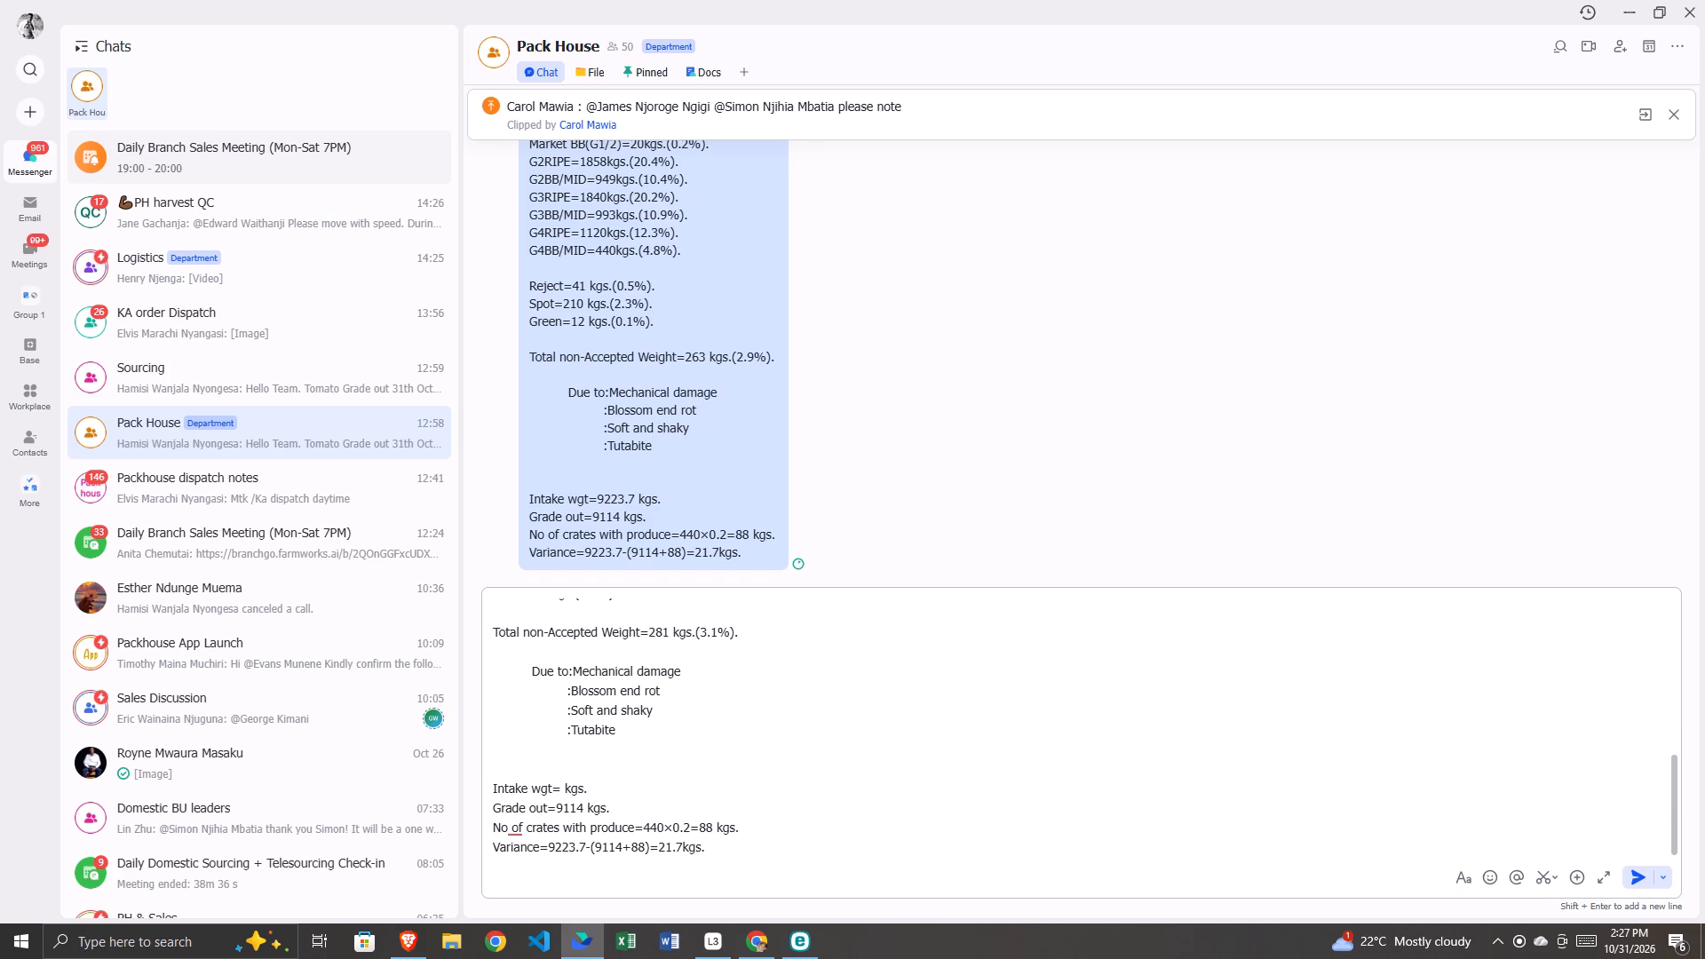
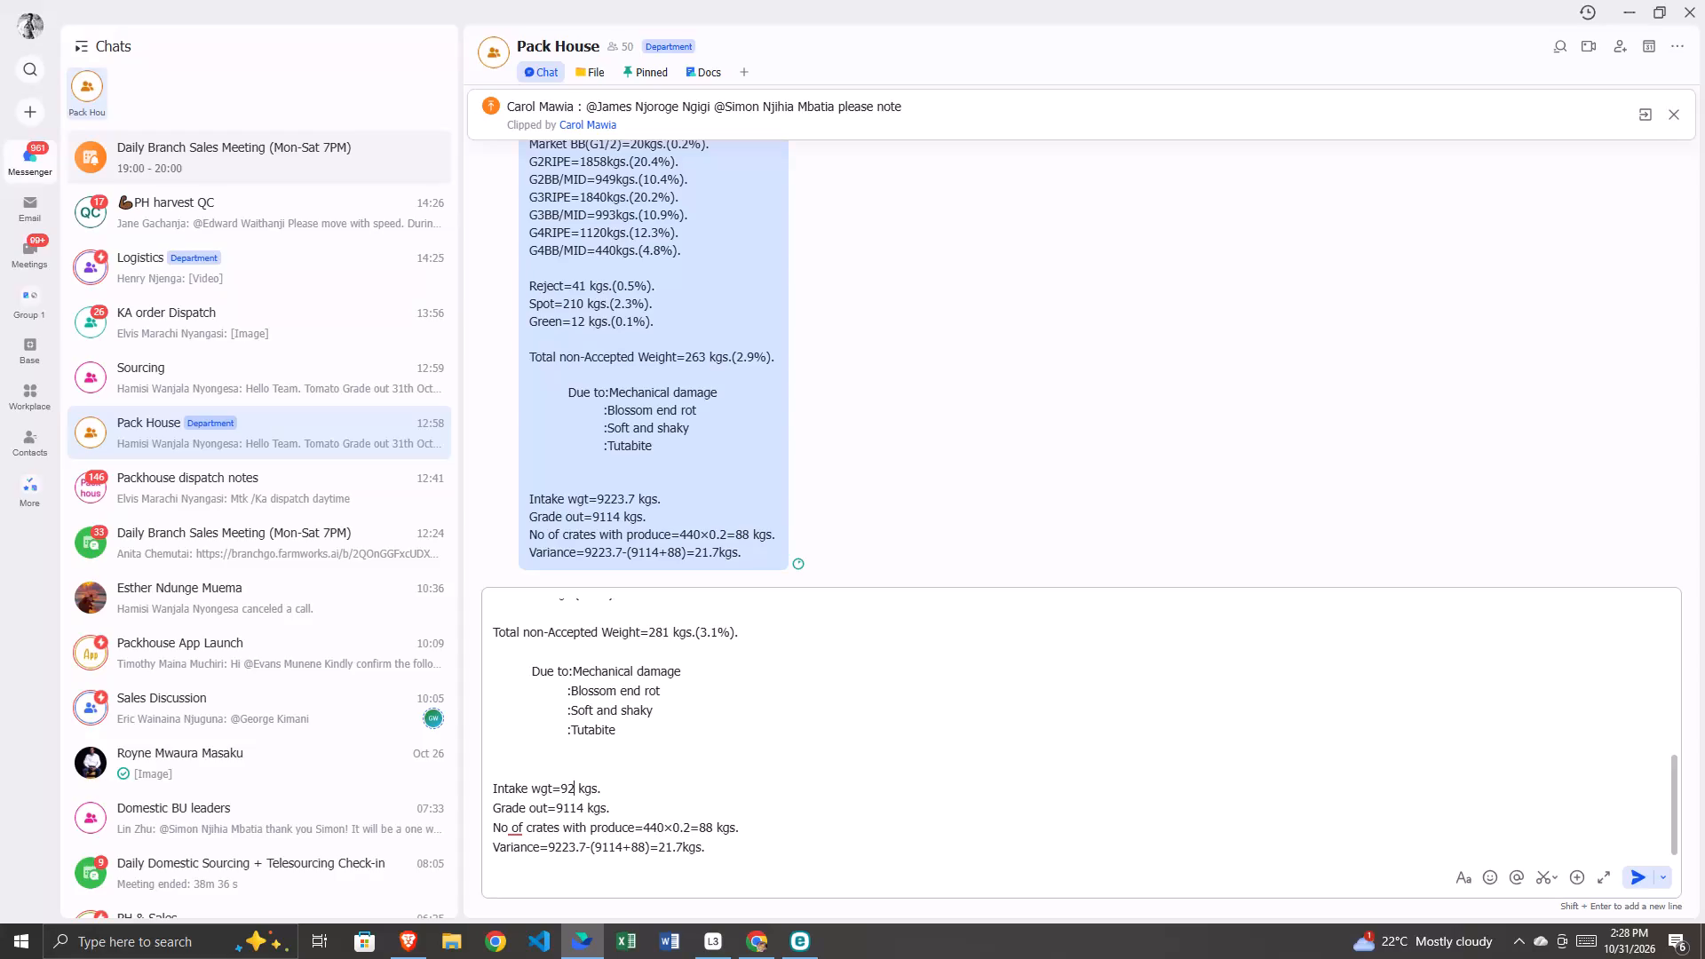
Complete the Intake wgt line of the draft as 9268.2 kgs.
{"action": "type", "text": "68"}
{"action": "type", "text": ".2"}
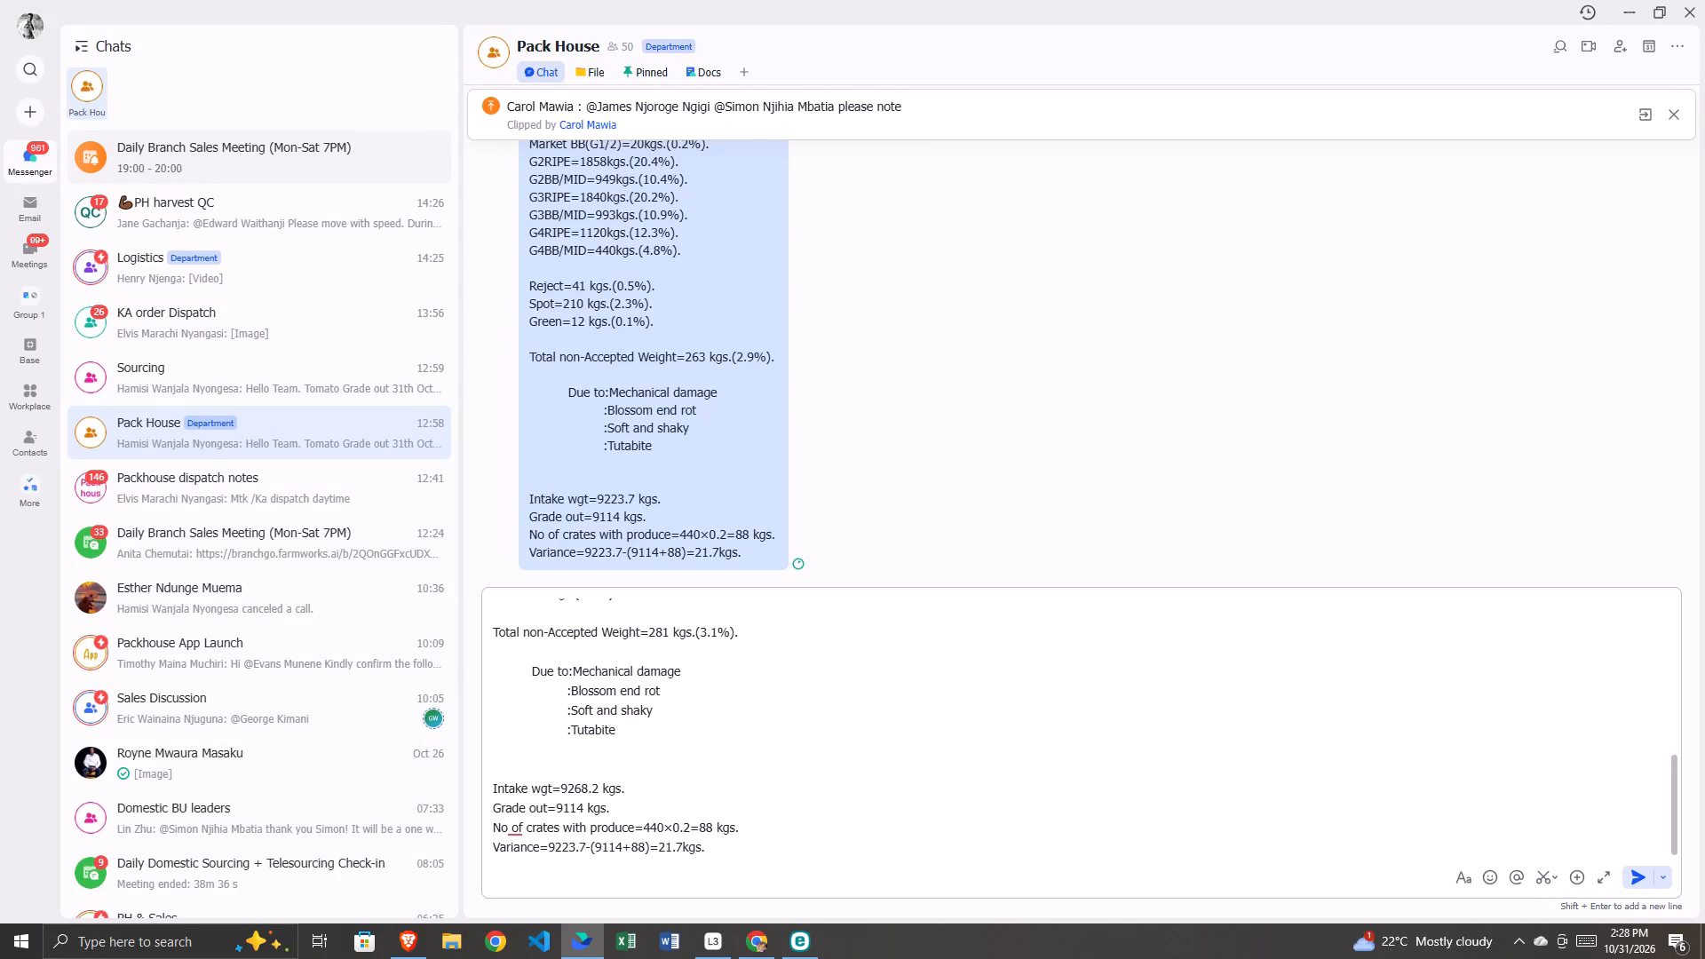
Set the Grade out line of the draft to 9118 kgs.
{"action": "left_click", "coordinate": [579, 809]}
{"action": "left_click", "coordinate": [582, 809]}
{"action": "key", "text": "BackSpace"}
{"action": "key", "text": "BackSpace"}
{"action": "type", "text": "18"}
Set the crates-with-produce line of the draft to 438×0.2=87.6 kgs.
{"action": "left_click", "coordinate": [664, 823]}
{"action": "key", "text": "BackSpace"}
{"action": "key", "text": "BackSpace"}
{"action": "type", "text": "38"}
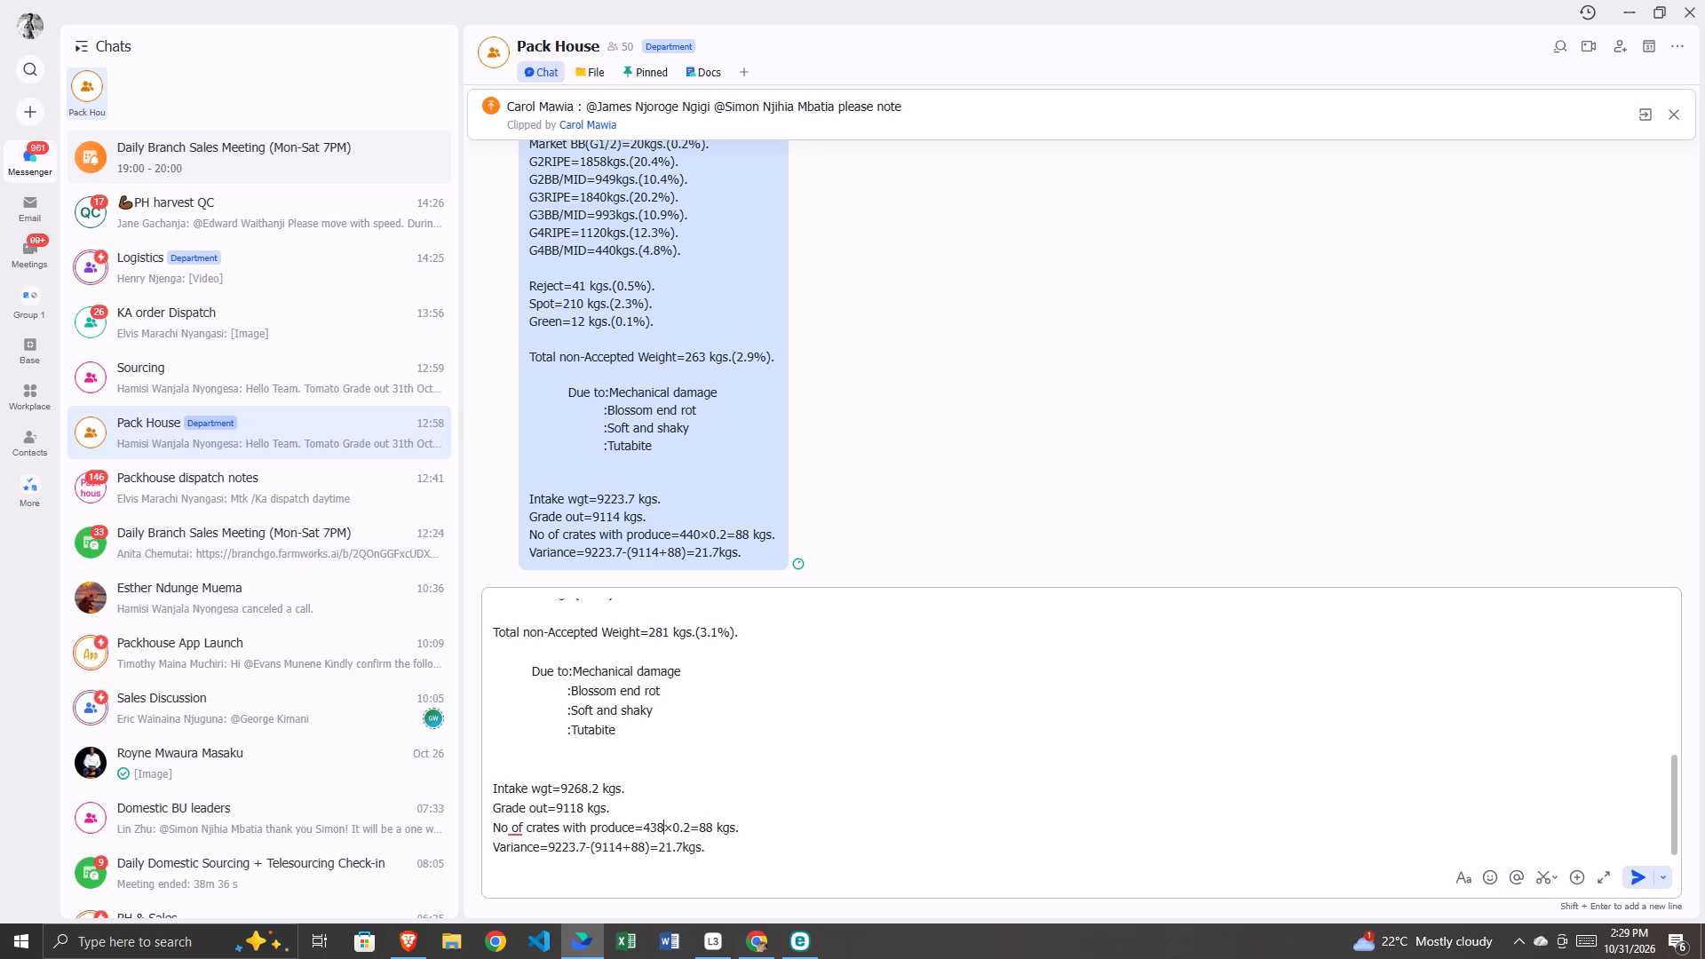
{"action": "left_click", "coordinate": [716, 829]}
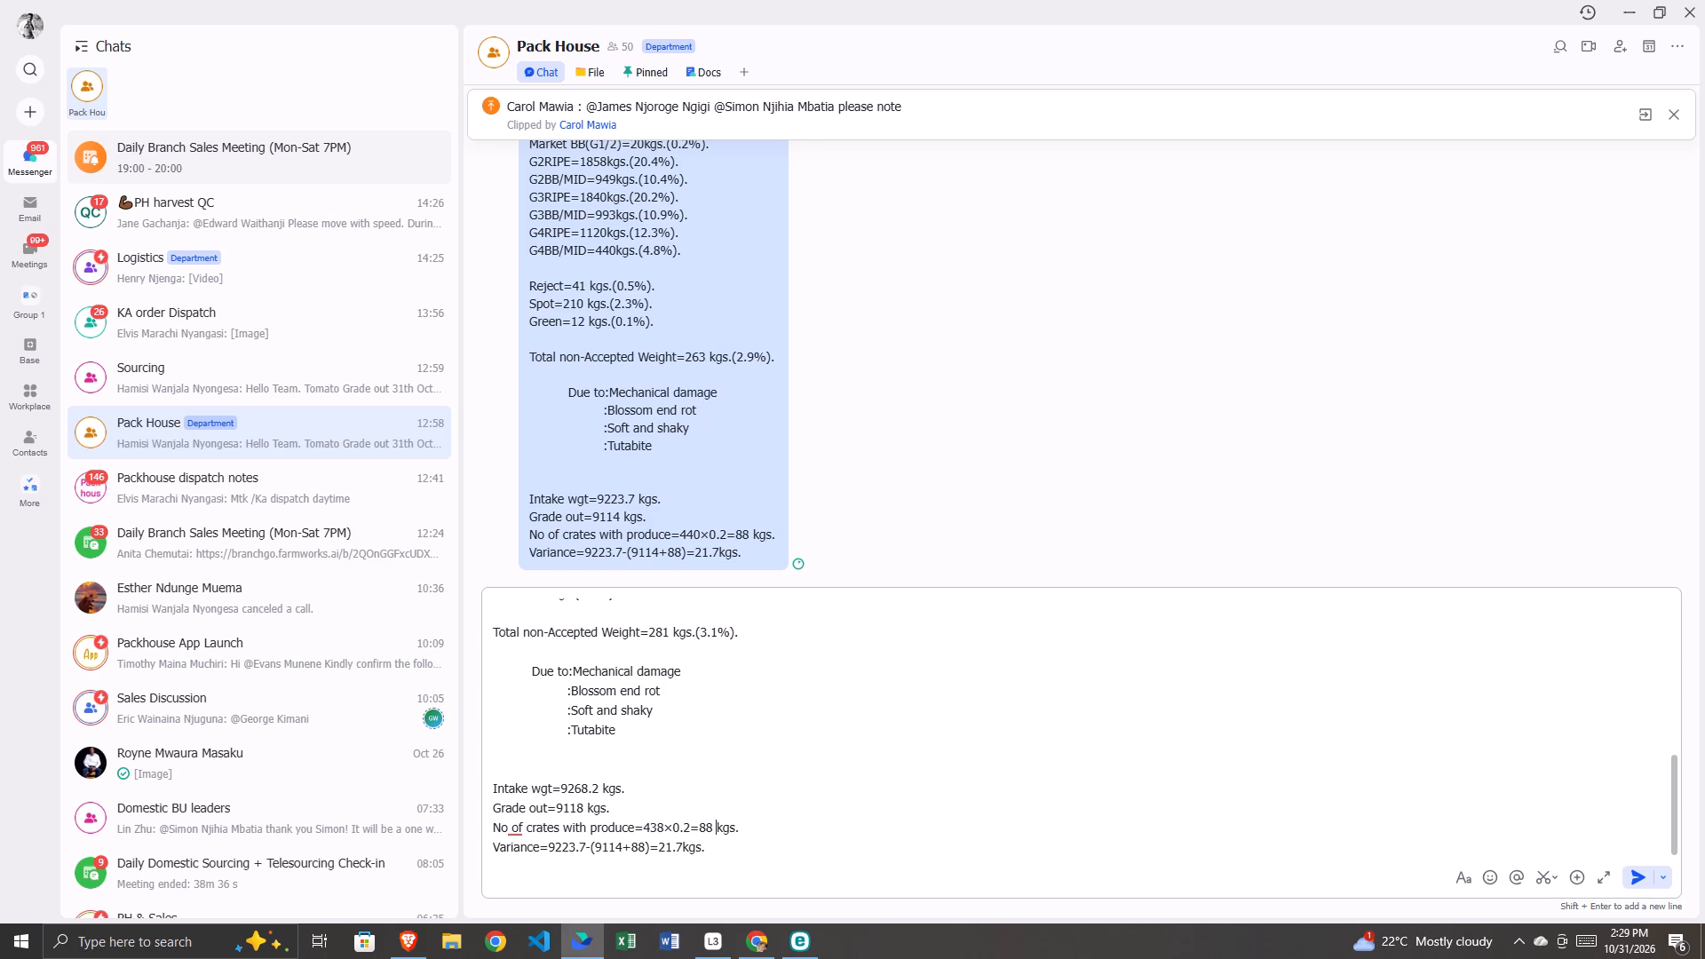
{"action": "left_click", "coordinate": [712, 826]}
{"action": "key", "text": "BackSpace"}
{"action": "type", "text": "7.6"}
Update the calculation in the draft's Variance line to 9268.2-(9118+87.6).
{"action": "left_click", "coordinate": [585, 847]}
{"action": "key", "text": "BackSpace"}
{"action": "key", "text": "BackSpace"}
{"action": "key", "text": "BackSpace"}
{"action": "key", "text": "BackSpace"}
{"action": "key", "text": "BackSpace"}
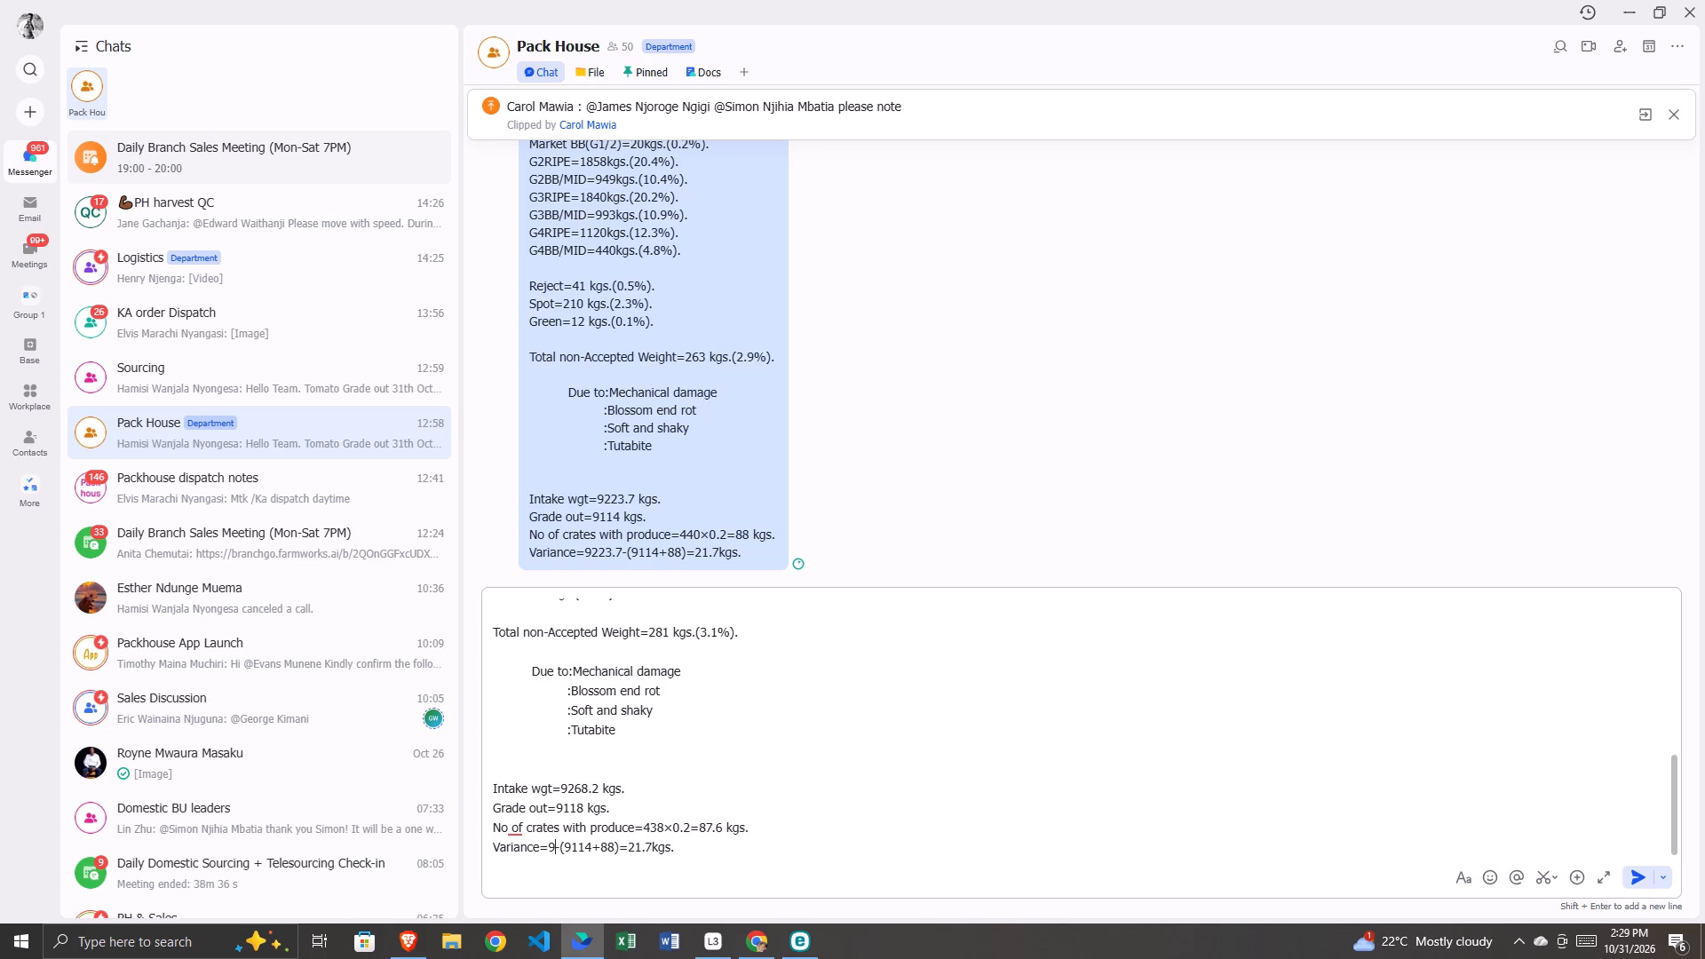
{"action": "type", "text": "268"}
{"action": "type", "text": ".2"}
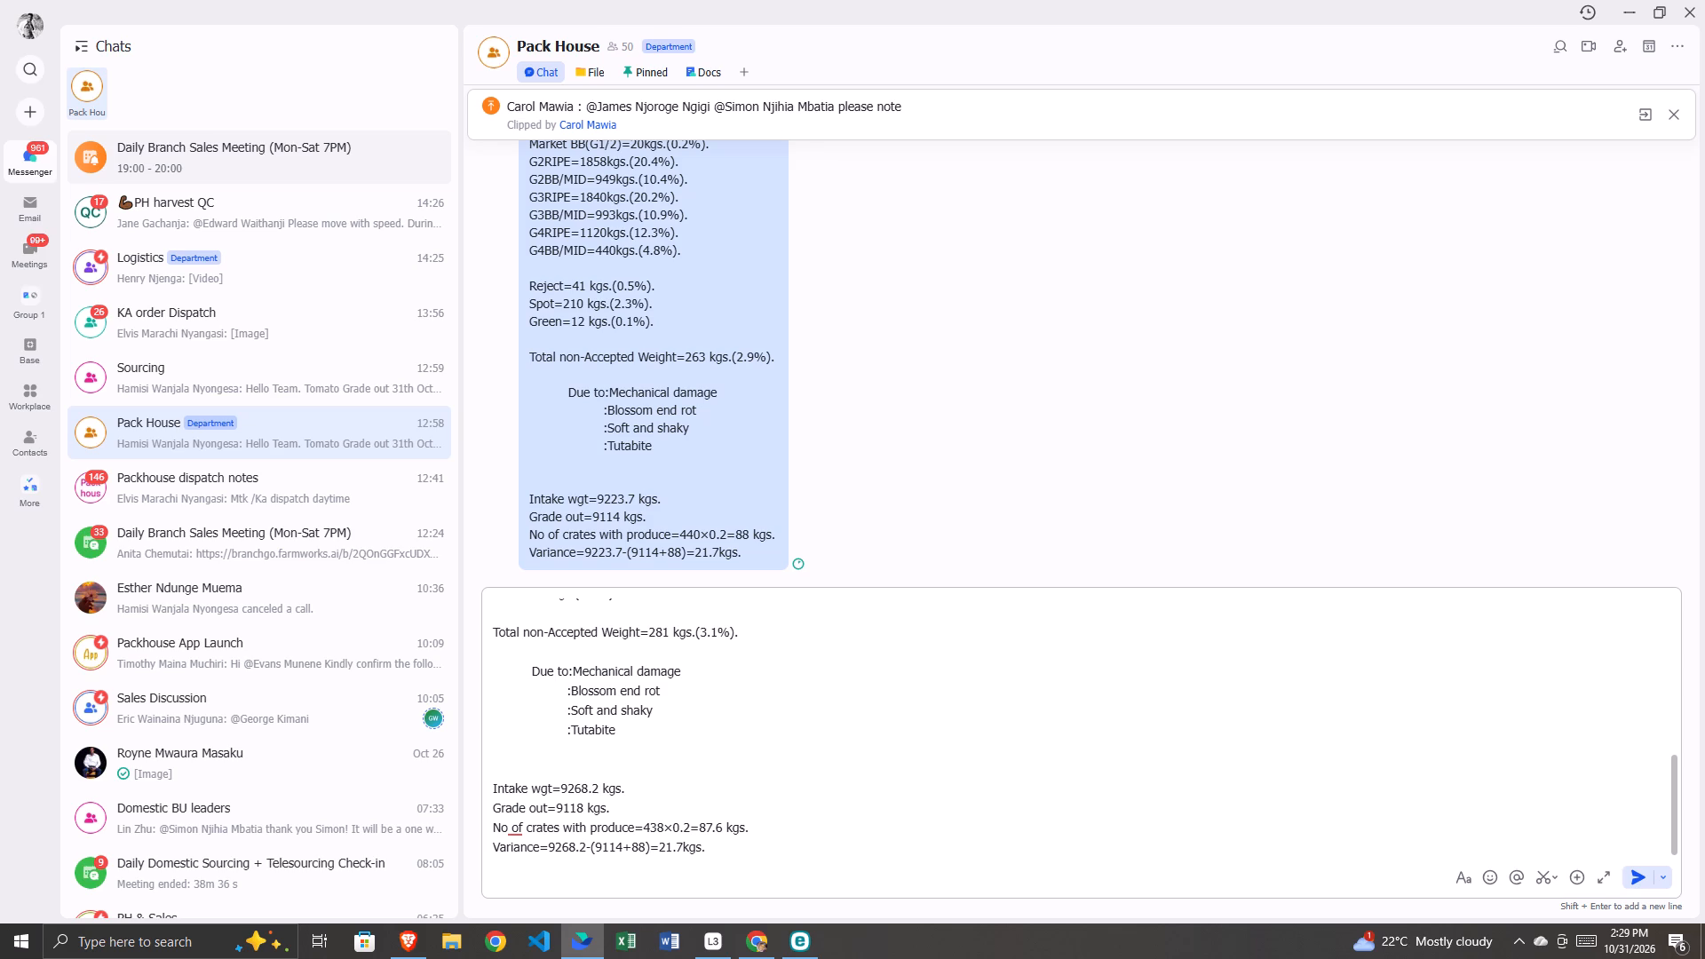
{"action": "left_click", "coordinate": [622, 843]}
{"action": "key", "text": "BackSpace"}
{"action": "key", "text": "8"}
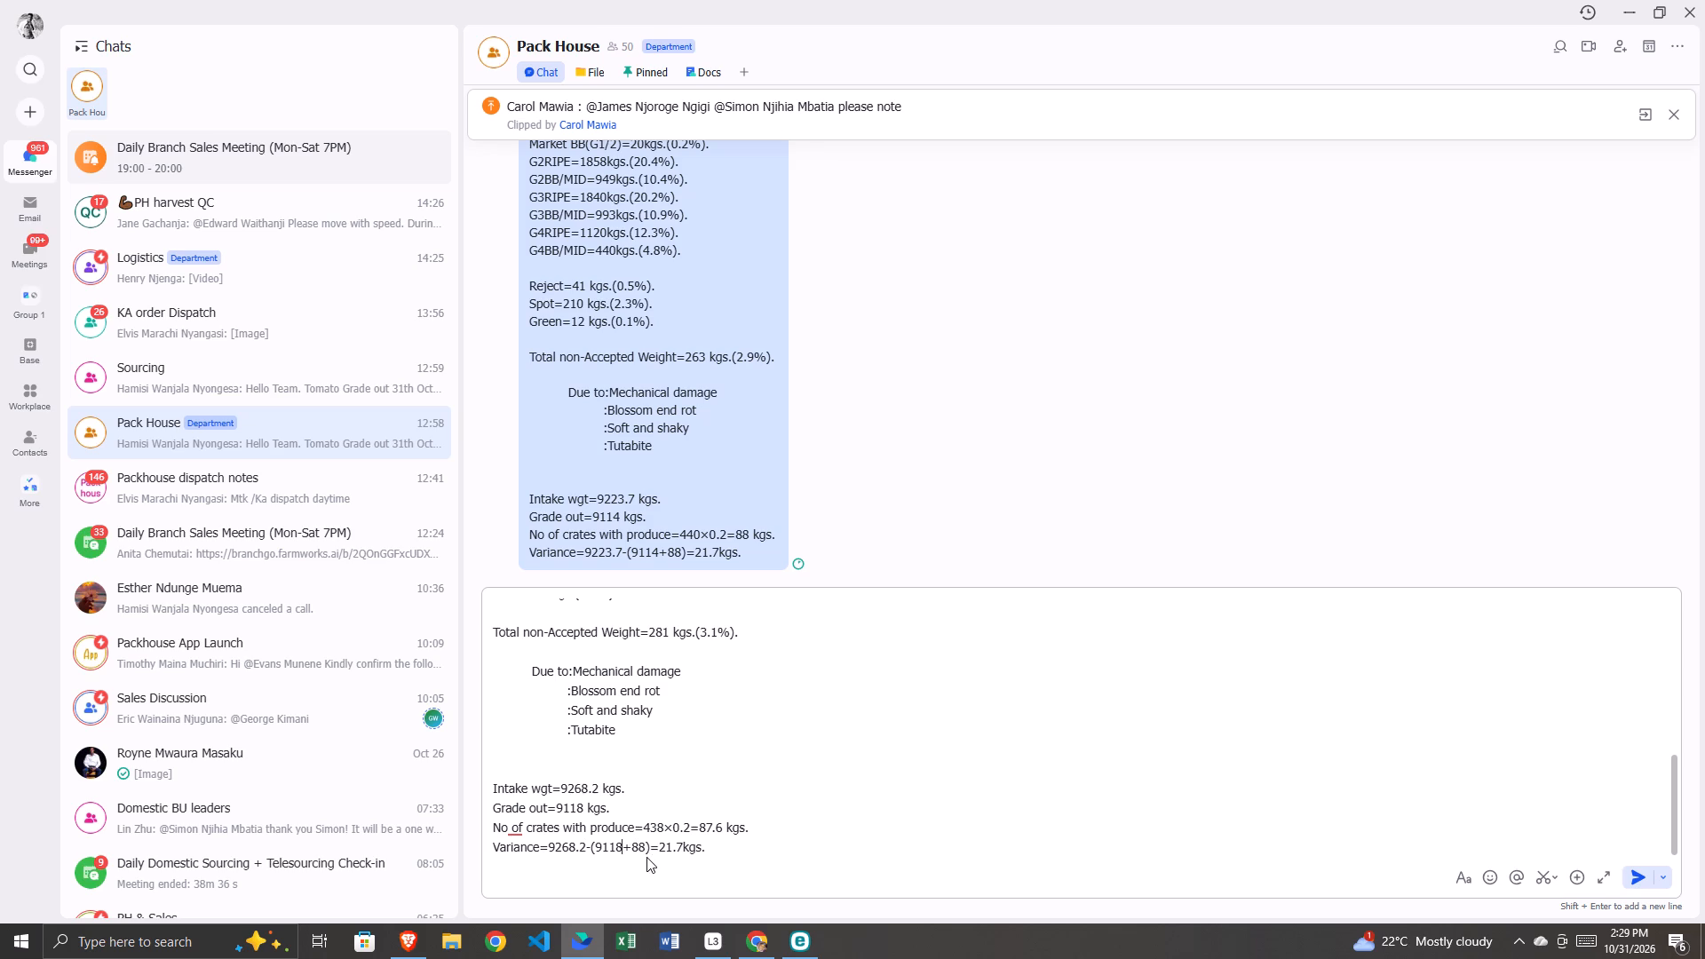
{"action": "left_click", "coordinate": [644, 852]}
{"action": "key", "text": "BackSpace"}
{"action": "key", "text": "7"}
{"action": "type", "text": ".6"}
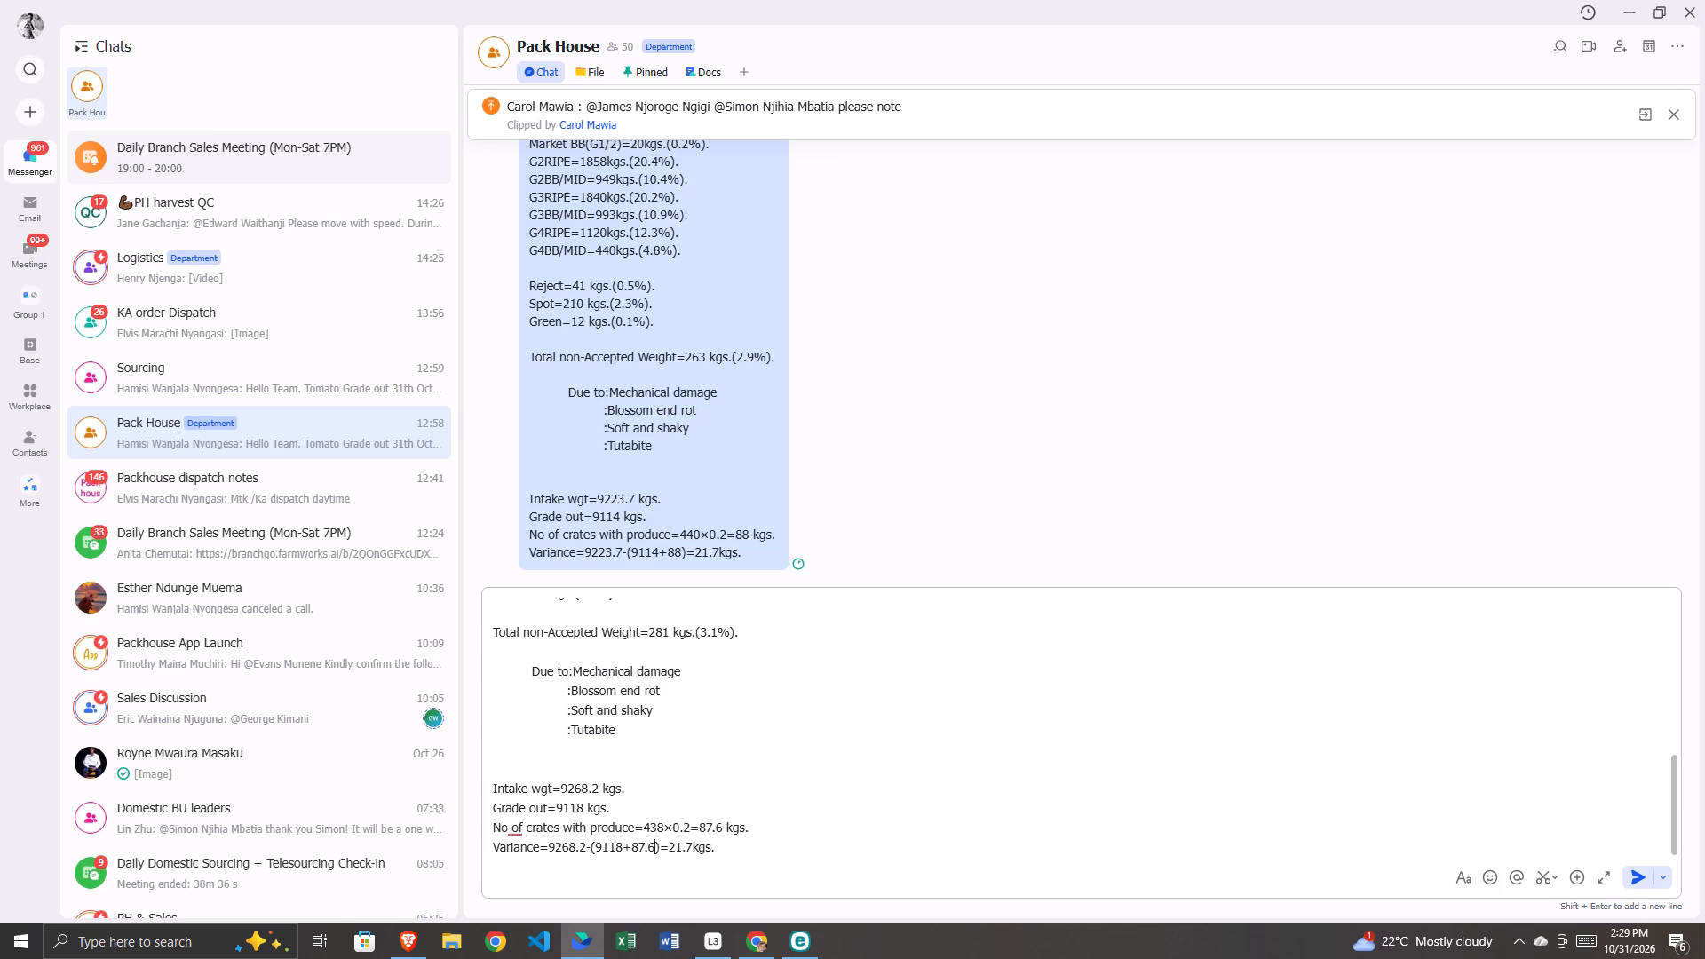
Set the result of the draft's Variance line to 62.6 kgs.
{"action": "left_click", "coordinate": [690, 844]}
{"action": "key", "text": "BackSpace"}
{"action": "key", "text": "BackSpace"}
{"action": "key", "text": "BackSpace"}
{"action": "key", "text": "BackSpace"}
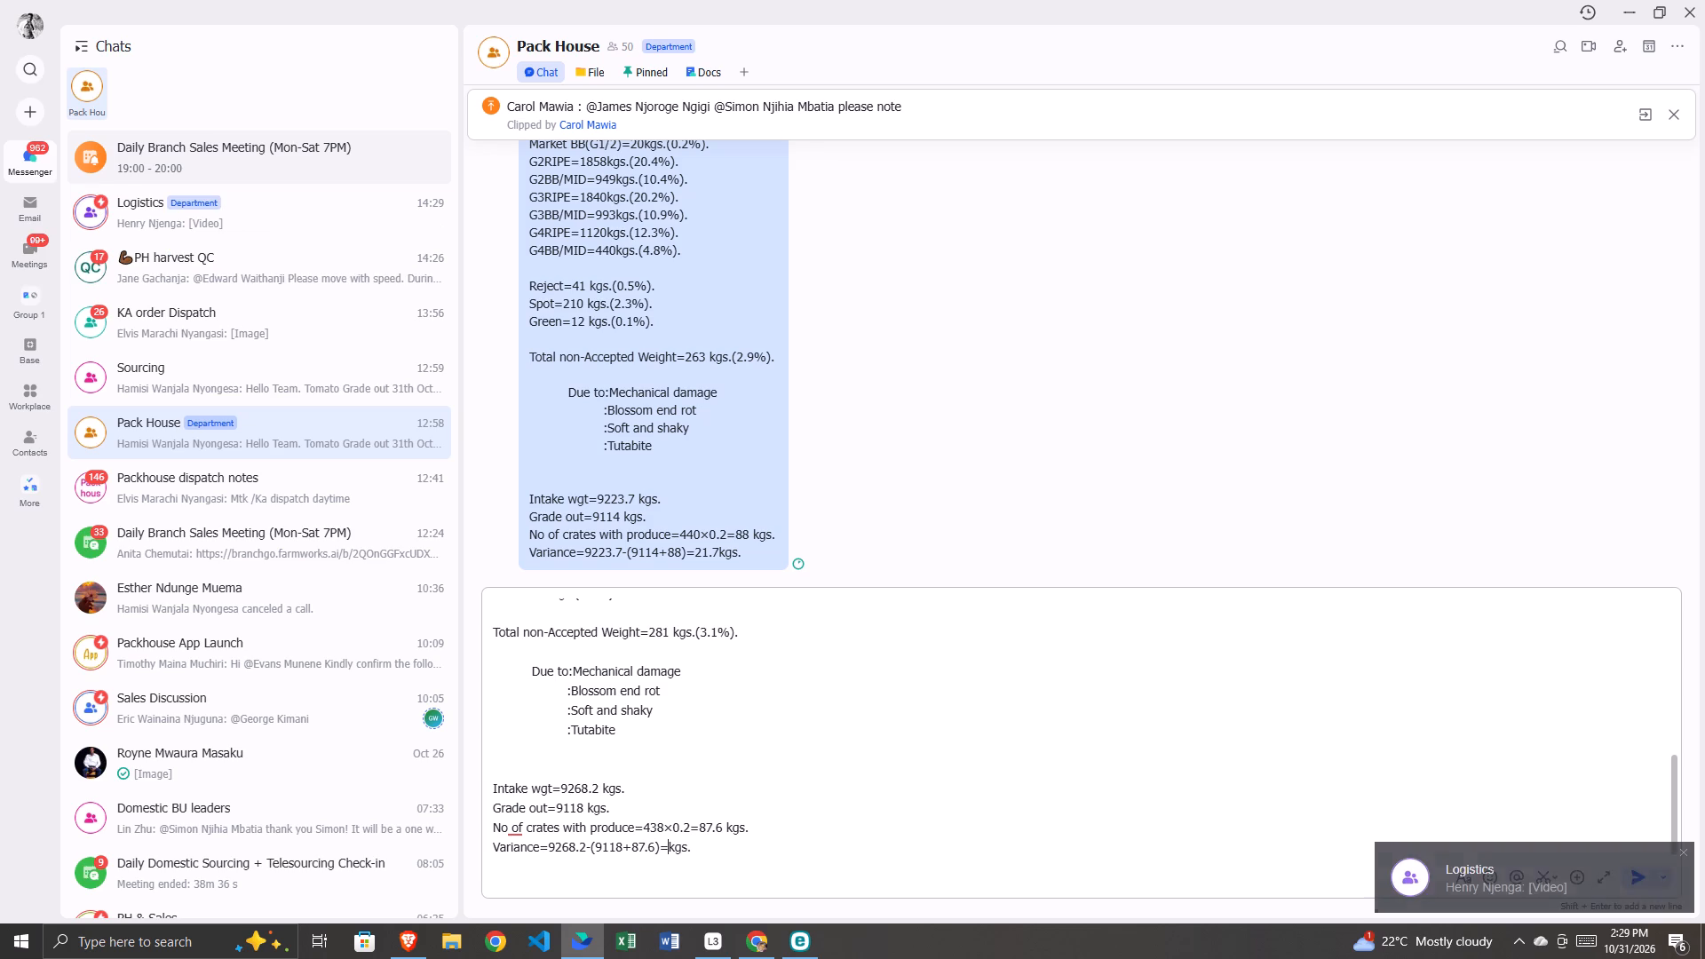
{"action": "type", "text": "62"}
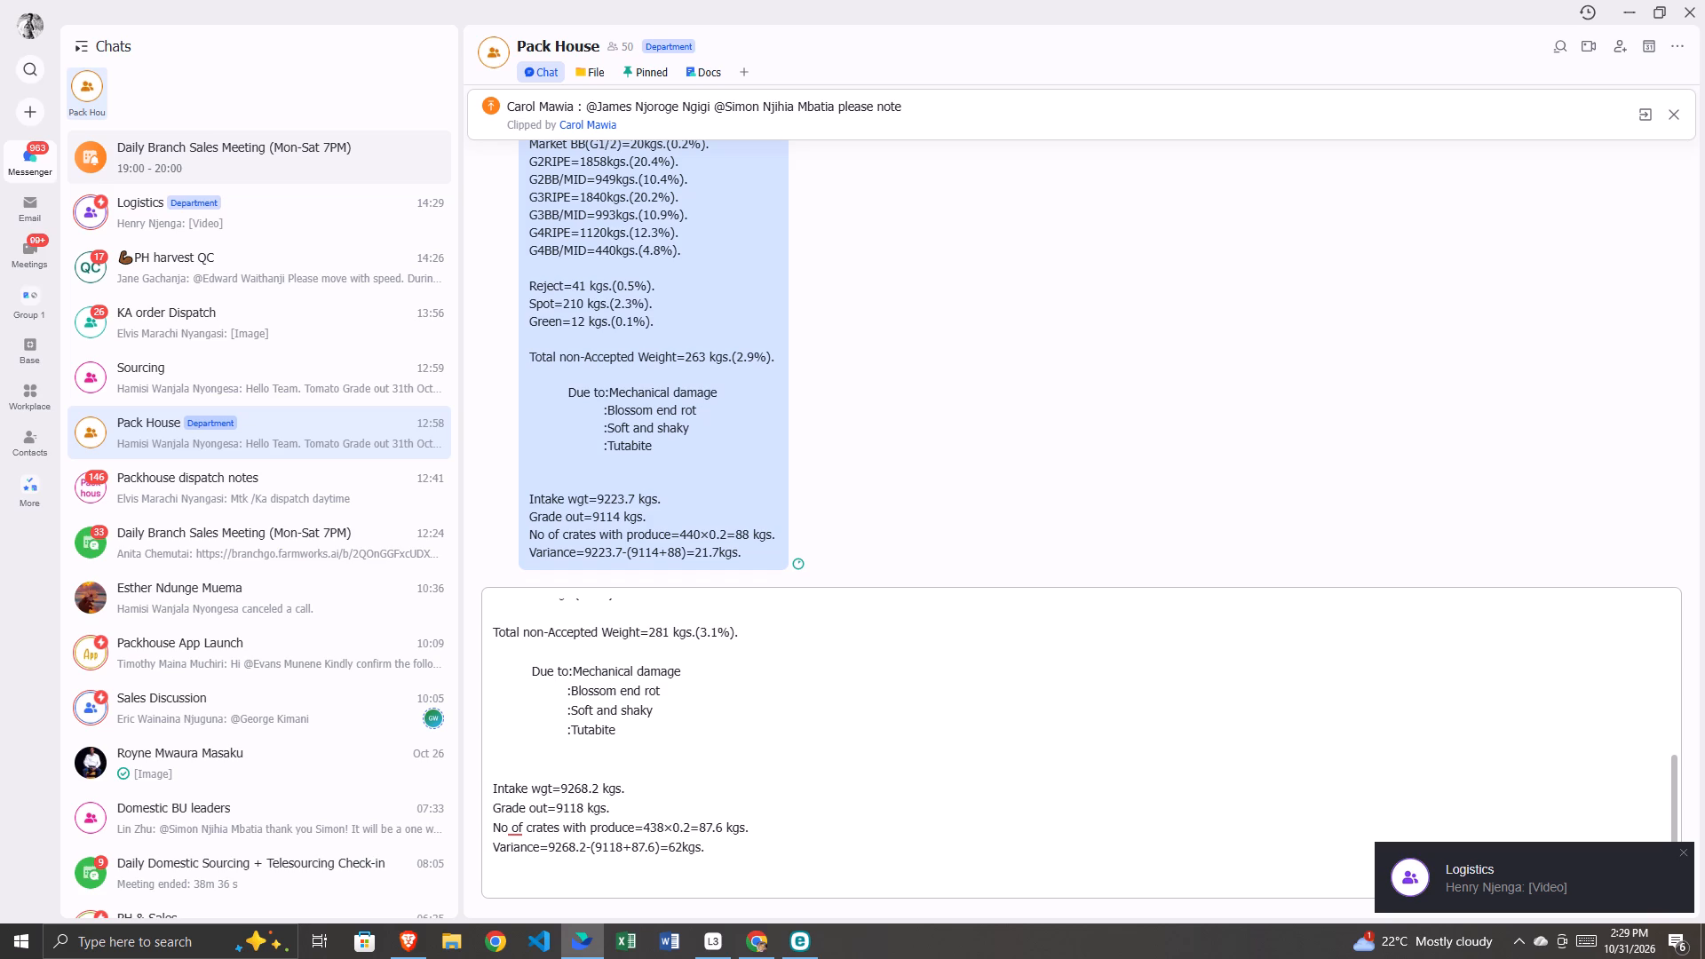
{"action": "key", "text": "period"}
{"action": "key", "text": "6"}
{"action": "left_click", "coordinate": [719, 844]}
Review the drafted tomato grade-out message, checking the header, grade lines, non-accepted weights and closing weight figures.
{"action": "left_click", "coordinate": [782, 778]}
{"action": "scroll", "coordinate": [782, 778], "scroll_direction": "up", "scroll_amount": 3}
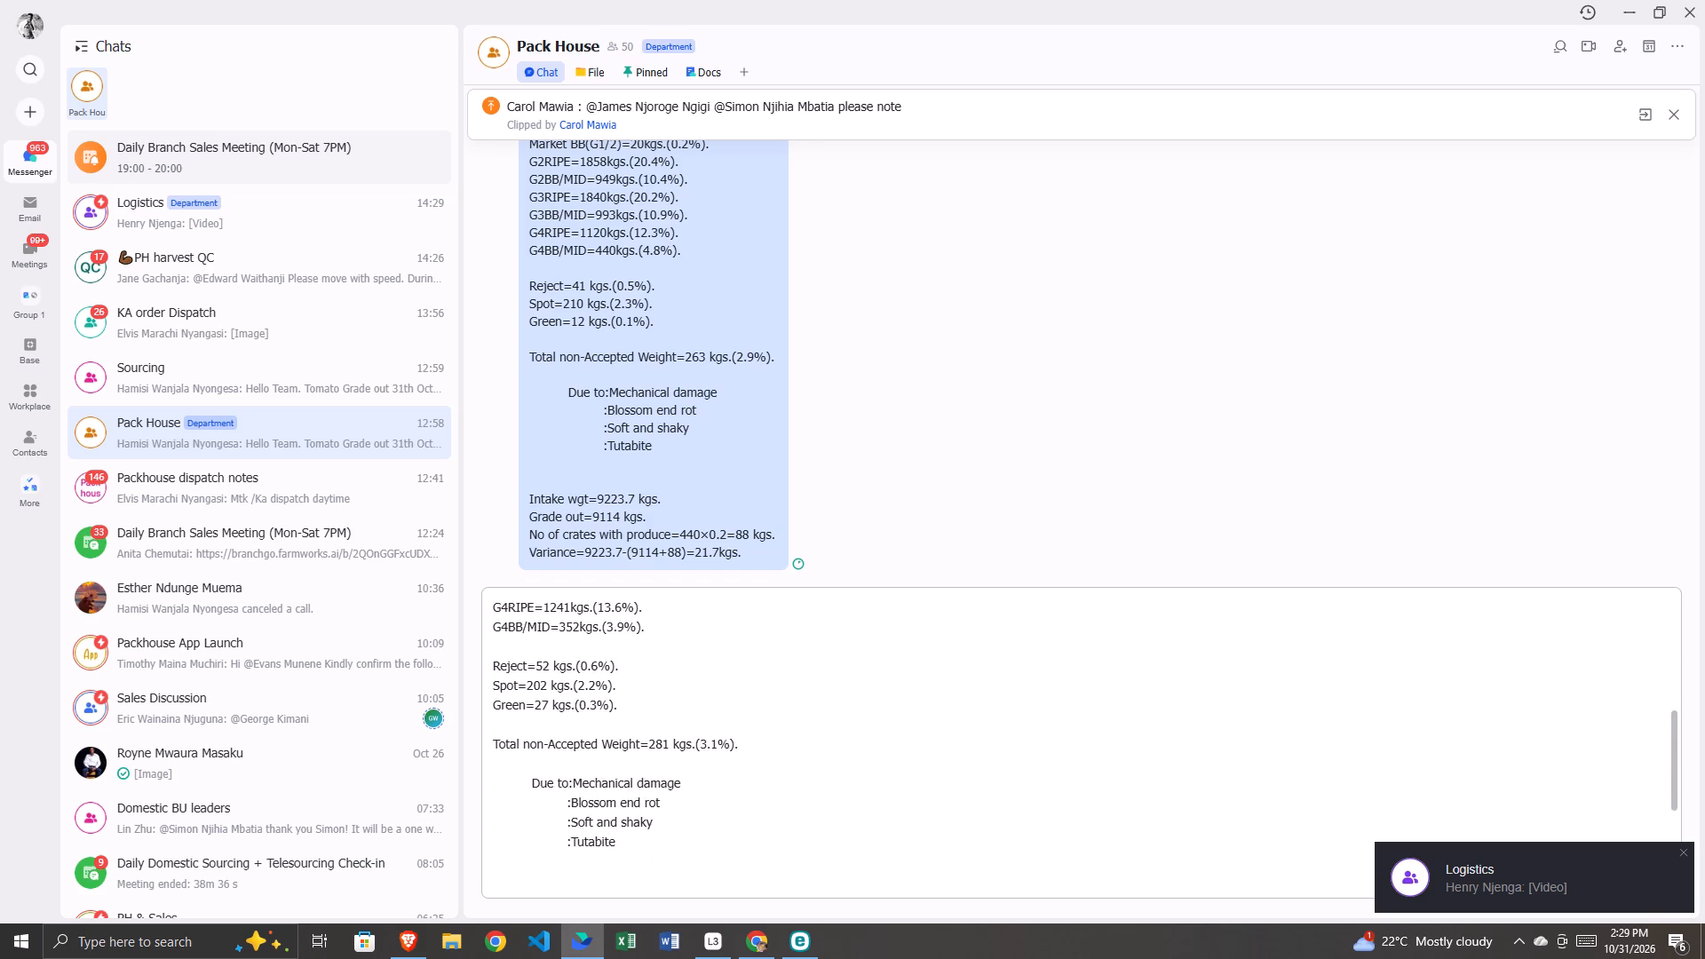
{"action": "scroll", "coordinate": [782, 778], "scroll_direction": "up", "scroll_amount": 2}
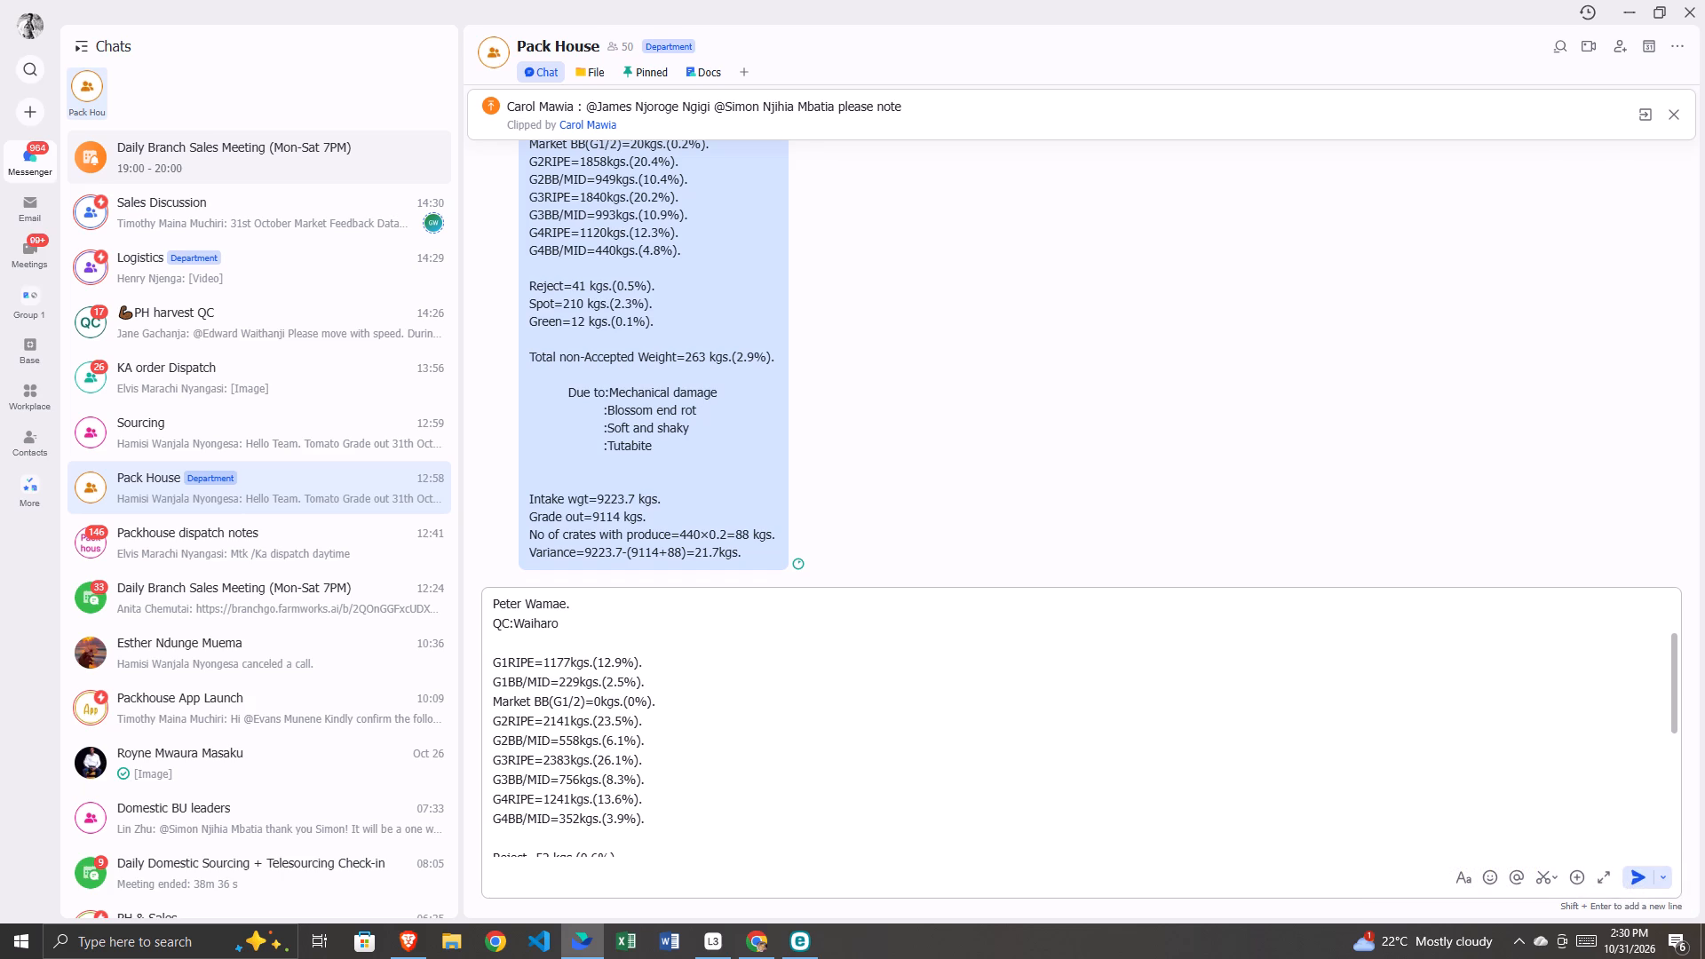
{"action": "scroll", "coordinate": [819, 805], "scroll_direction": "down", "scroll_amount": 1}
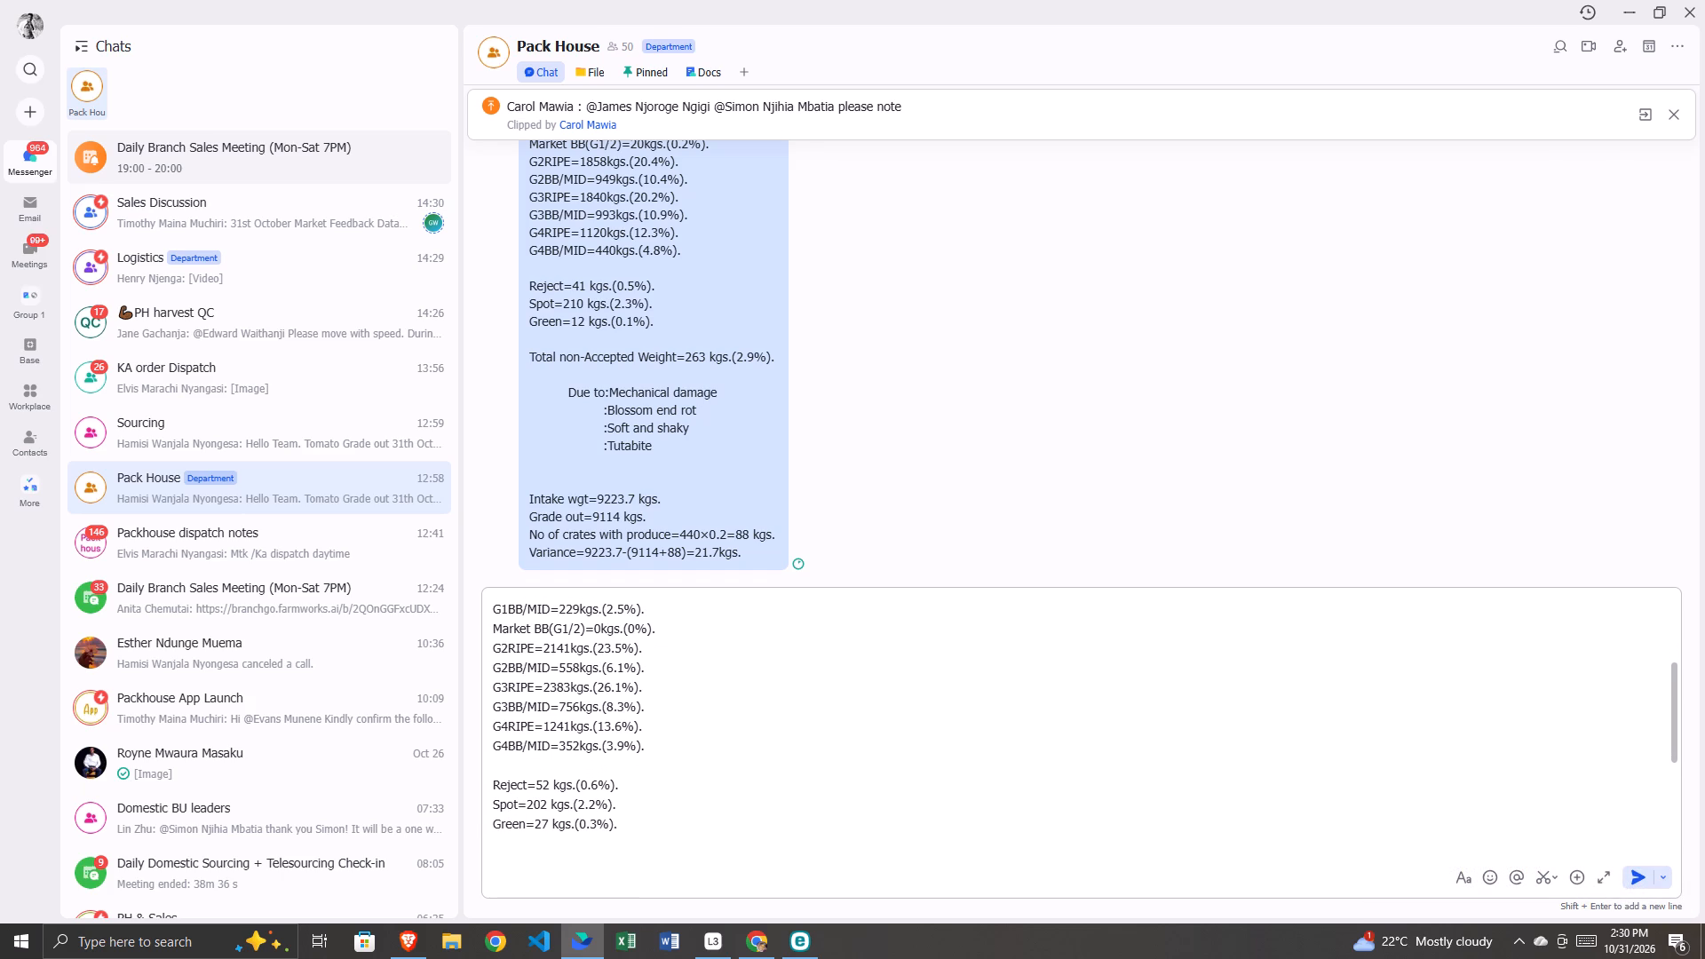
{"action": "scroll", "coordinate": [819, 805], "scroll_direction": "down", "scroll_amount": 1}
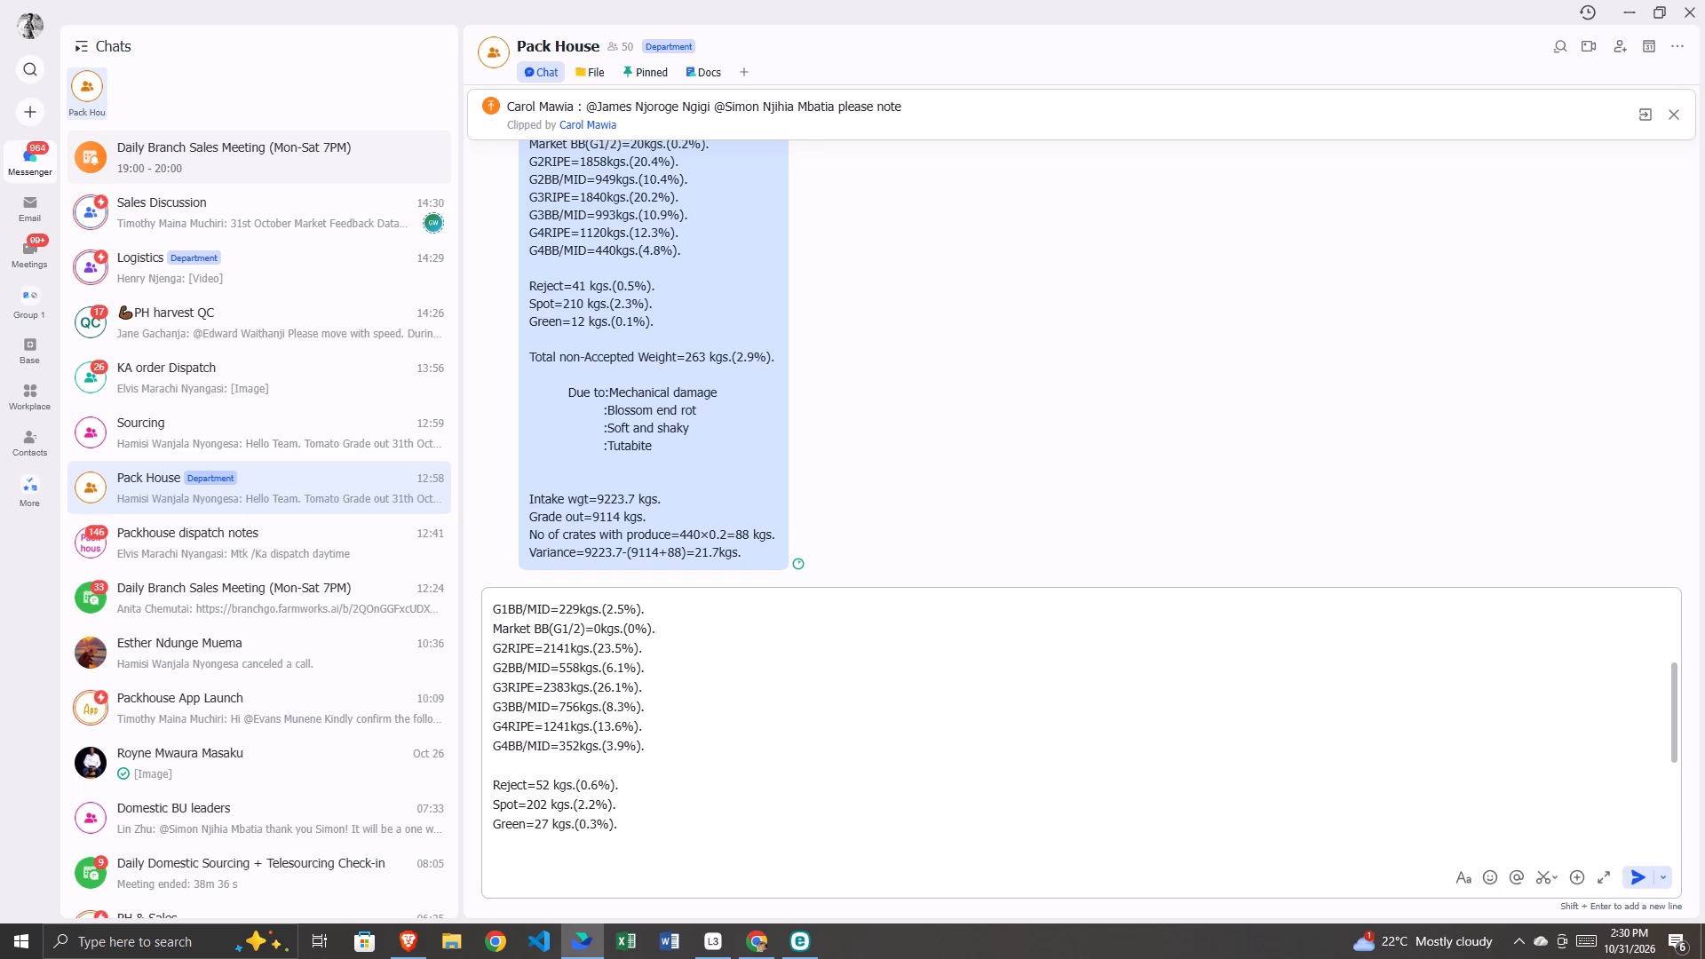
{"action": "left_click", "coordinate": [819, 805]}
{"action": "scroll", "coordinate": [819, 805], "scroll_direction": "down", "scroll_amount": 3}
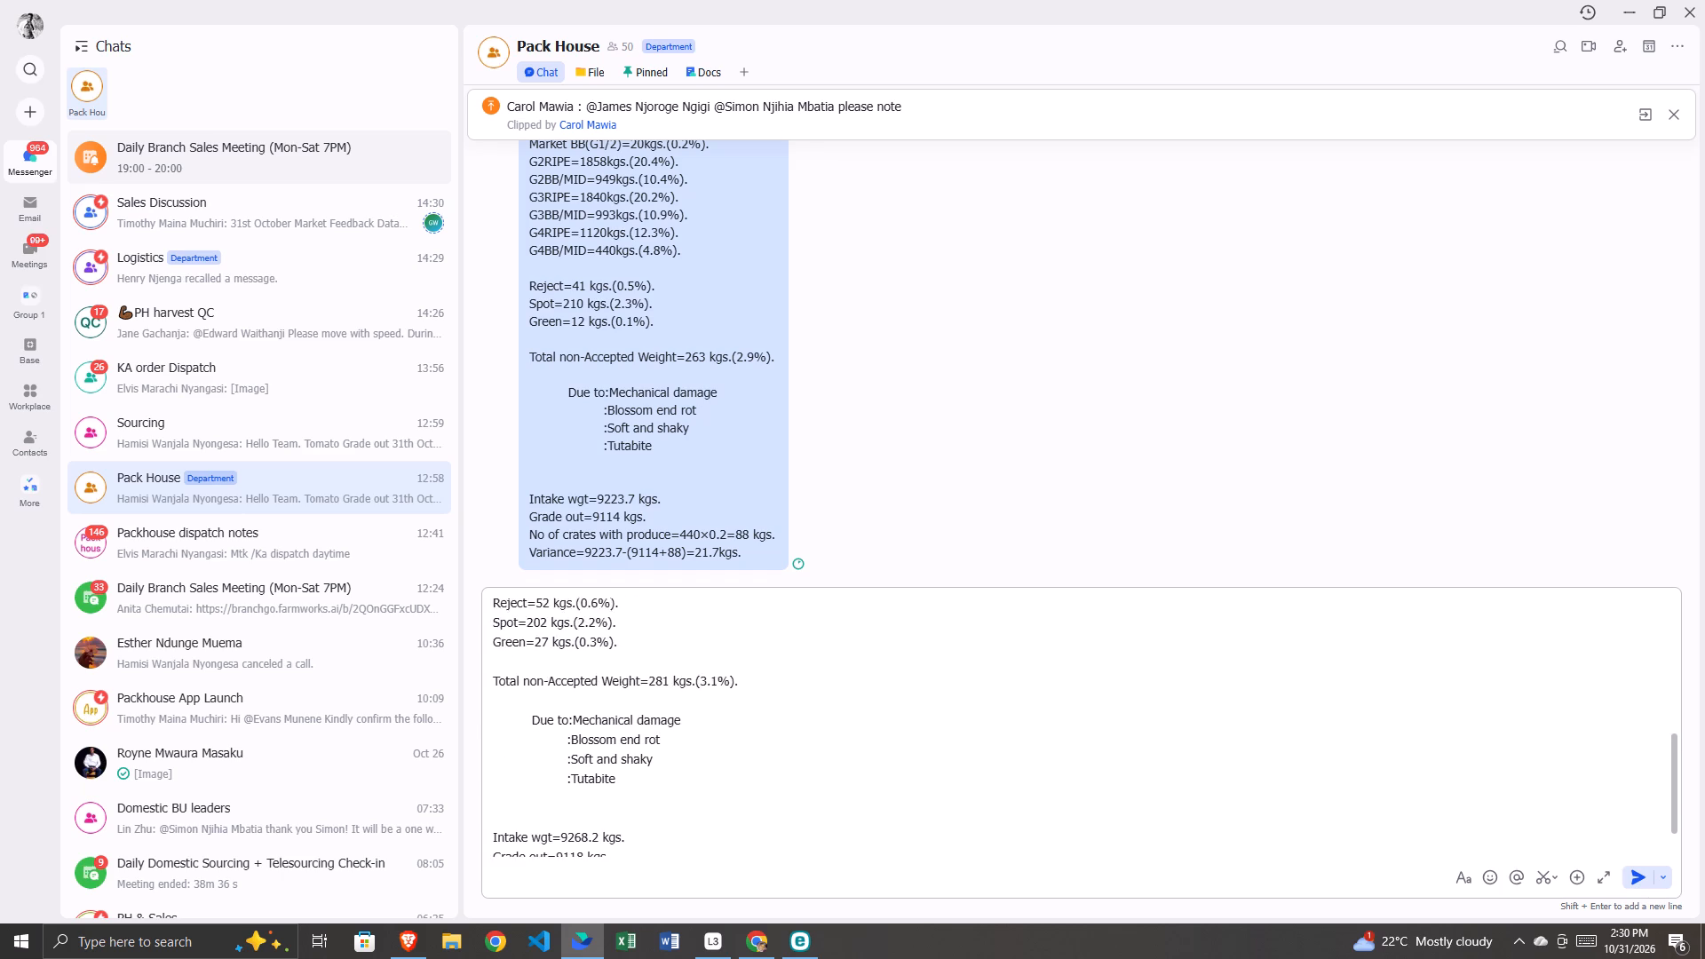
{"action": "scroll", "coordinate": [819, 805], "scroll_direction": "down", "scroll_amount": 2}
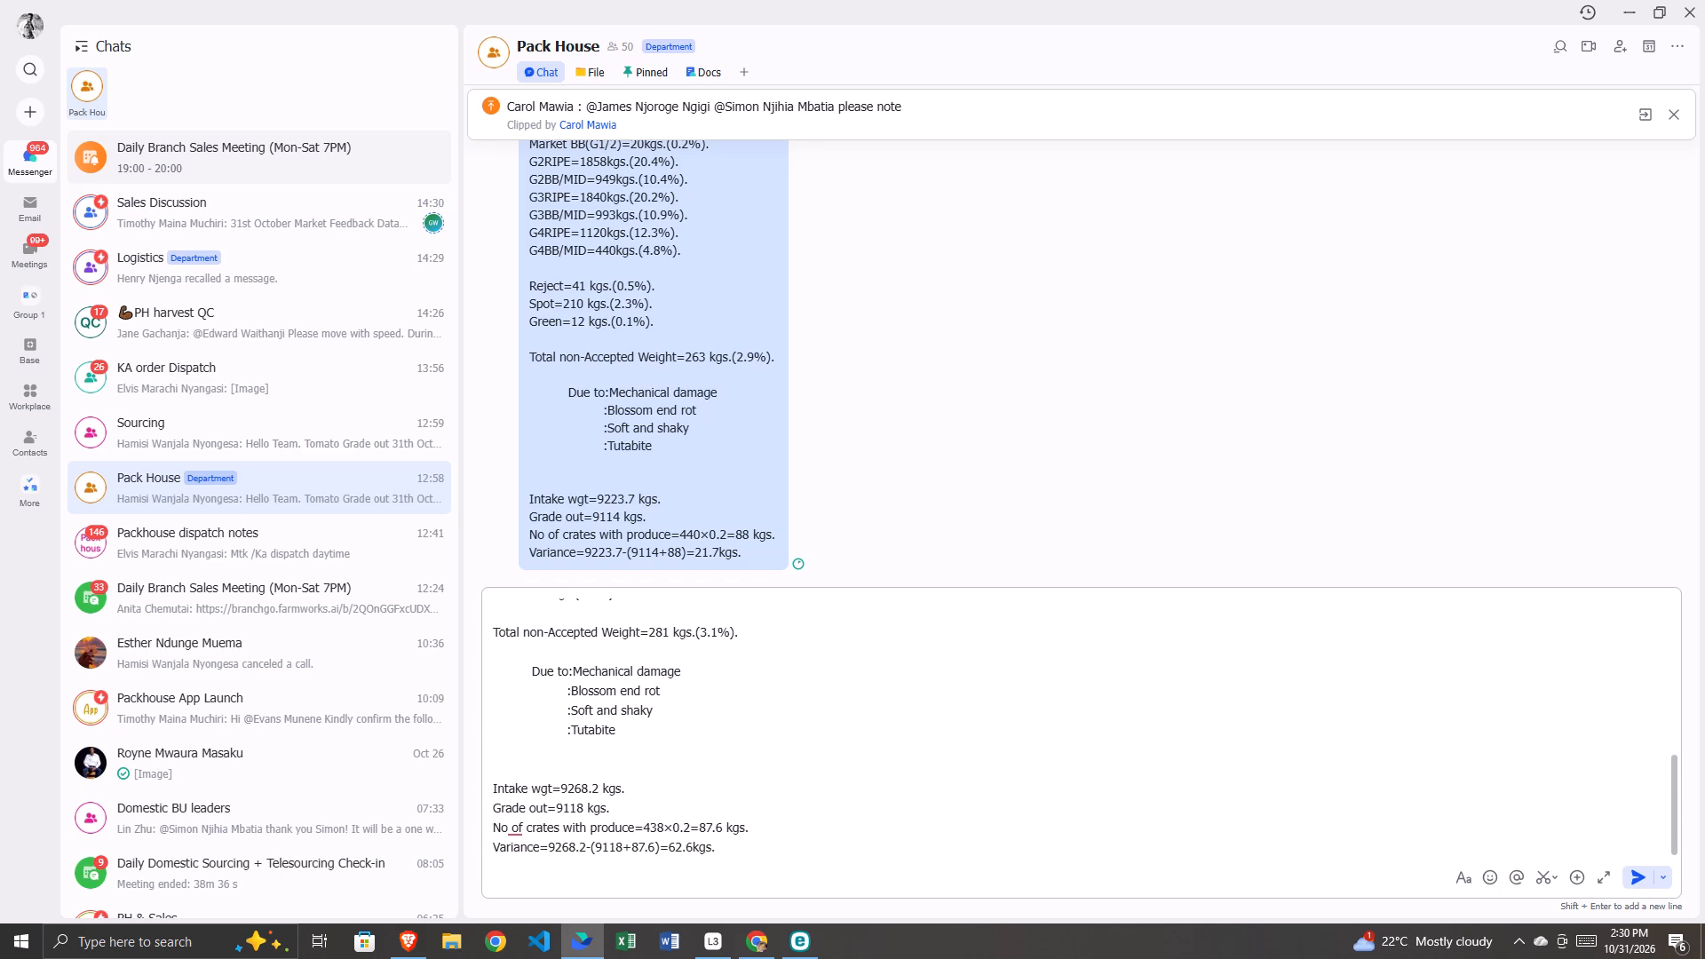
{"action": "scroll", "coordinate": [819, 805], "scroll_direction": "right", "scroll_amount": 1}
{"action": "left_click", "coordinate": [692, 769]}
{"action": "scroll", "coordinate": [692, 769], "scroll_direction": "up", "scroll_amount": 5}
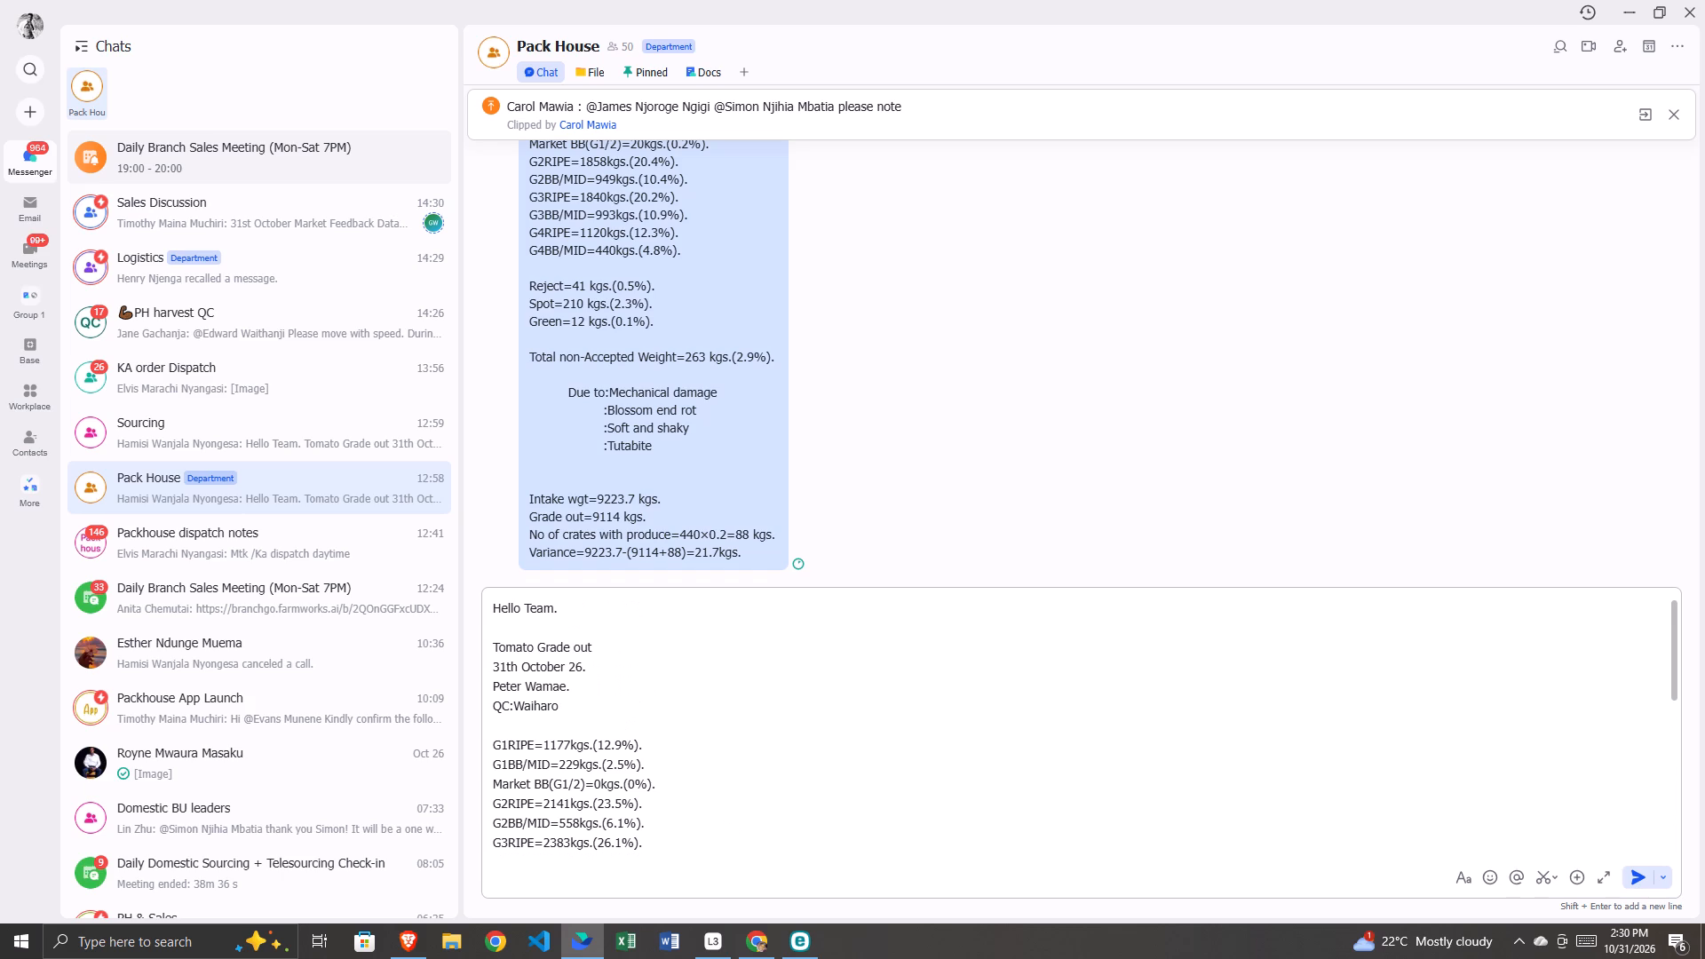
Send the completed tomato grade-out message to the Pack House chat.
{"action": "key", "text": "Return"}
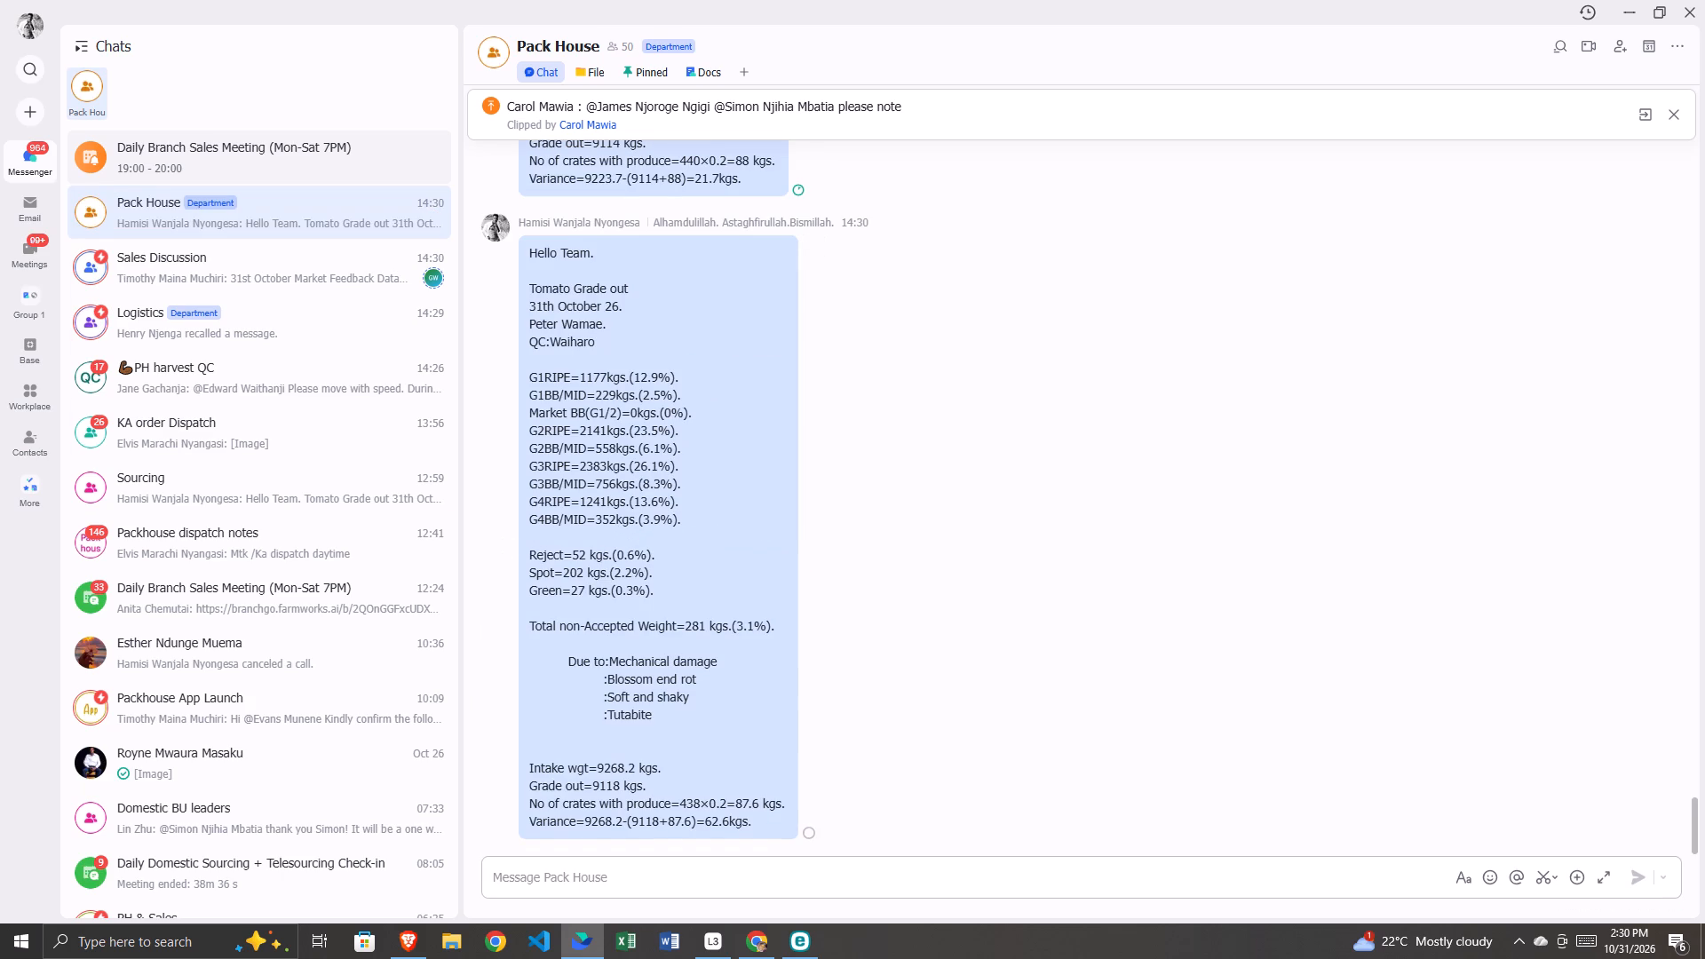
Copy the newly sent tomato grade-out message from the Pack House chat into a message draft in the Sourcing chat.
{"action": "right_click", "coordinate": [647, 550]}
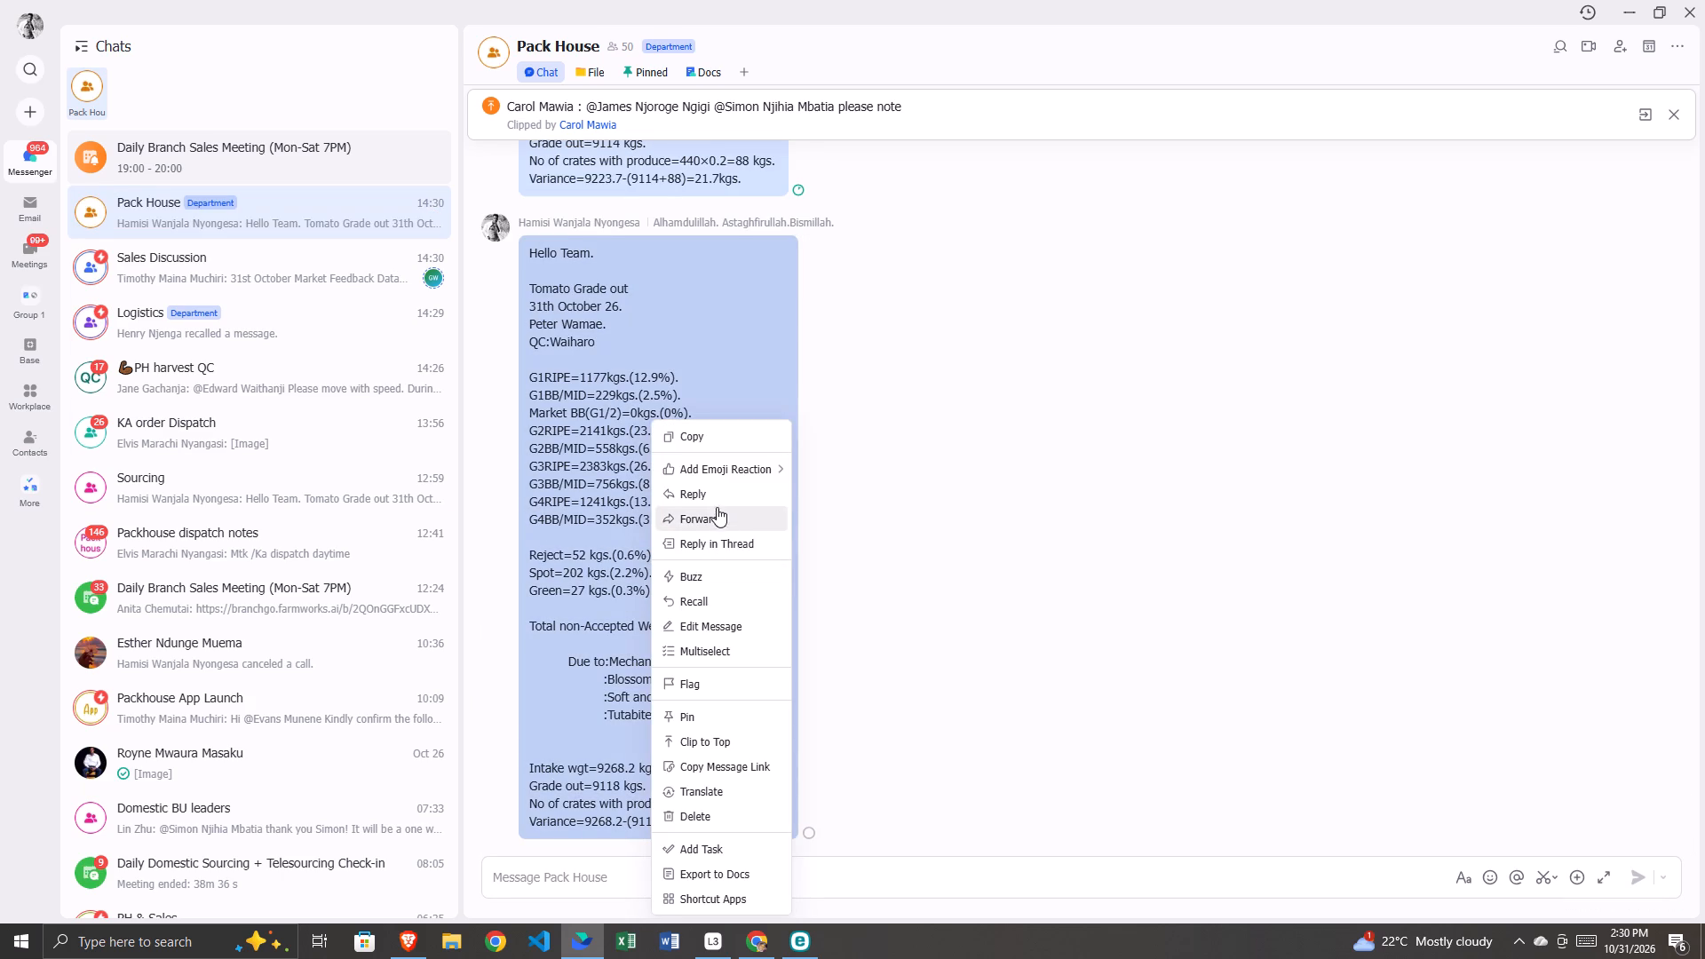
{"action": "left_click", "coordinate": [697, 444]}
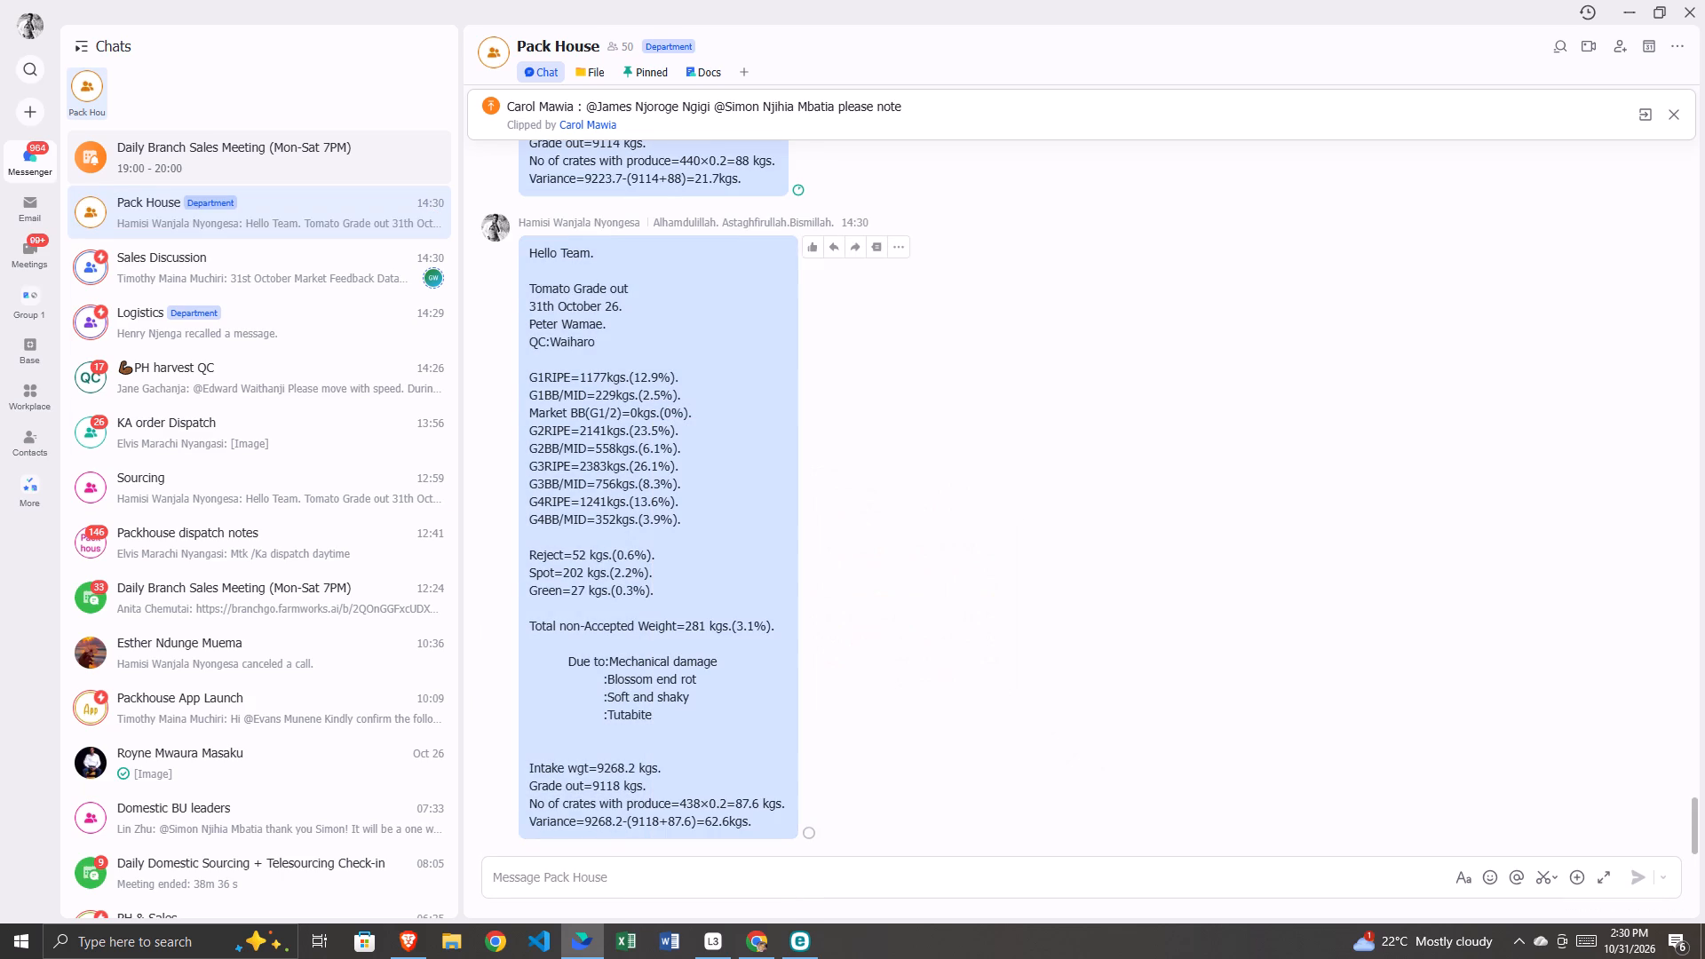
{"action": "scroll", "coordinate": [262, 312], "scroll_direction": "up", "scroll_amount": 1}
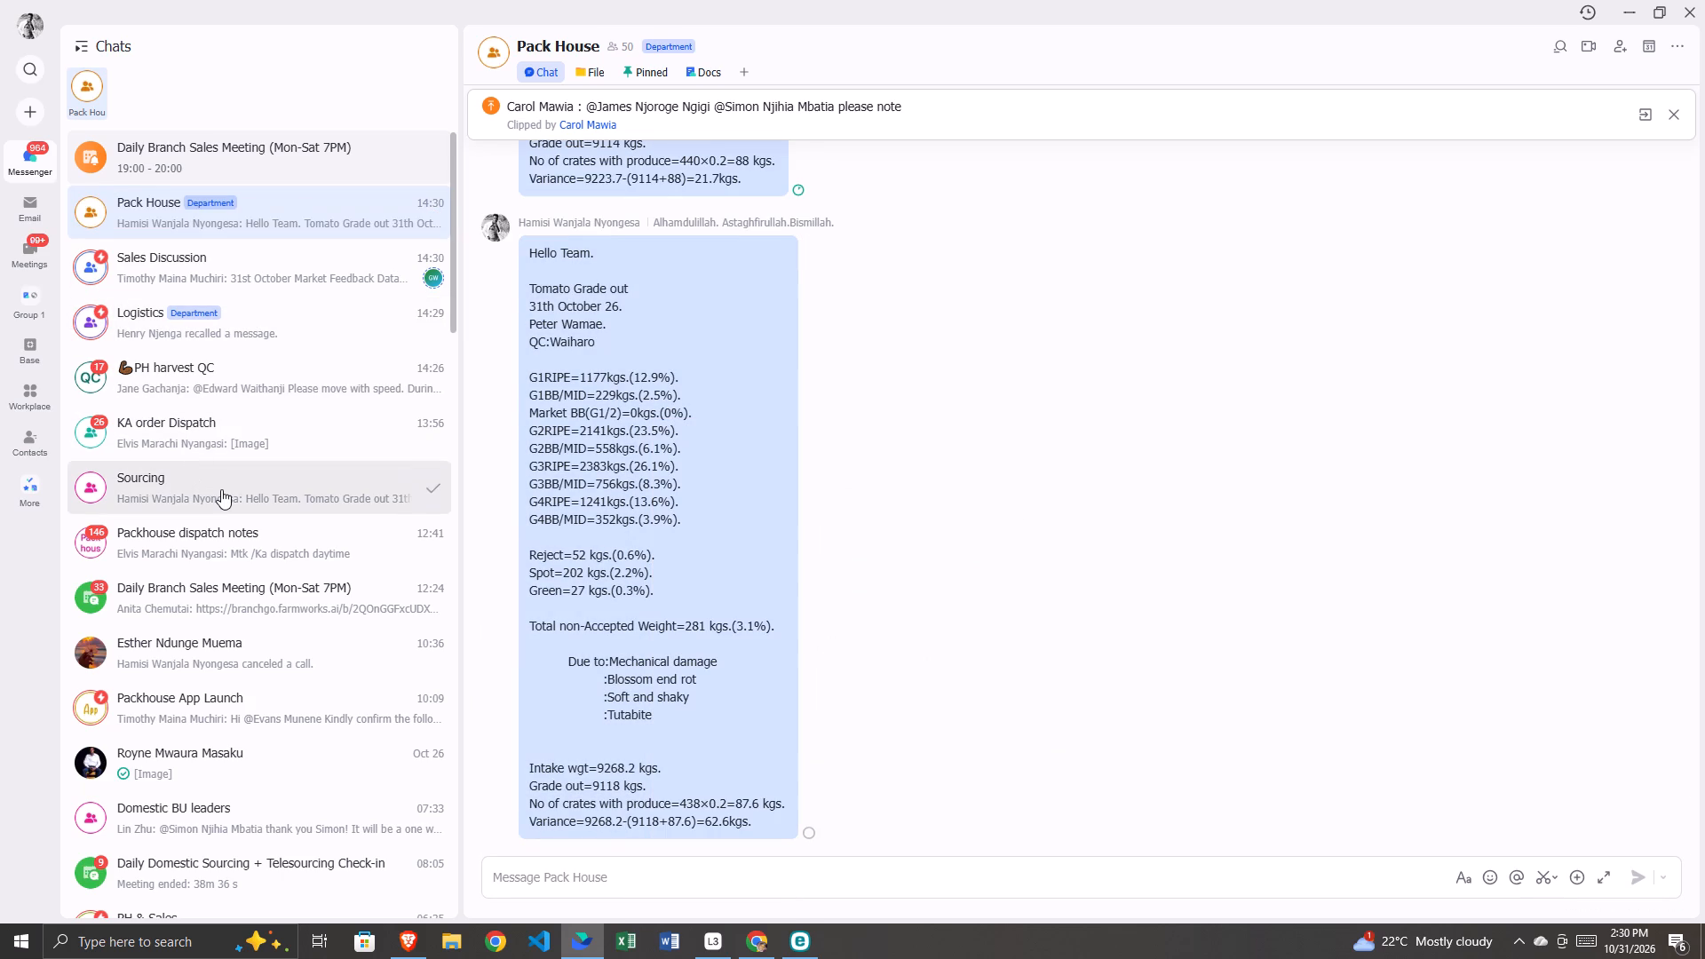
{"action": "left_click", "coordinate": [221, 489]}
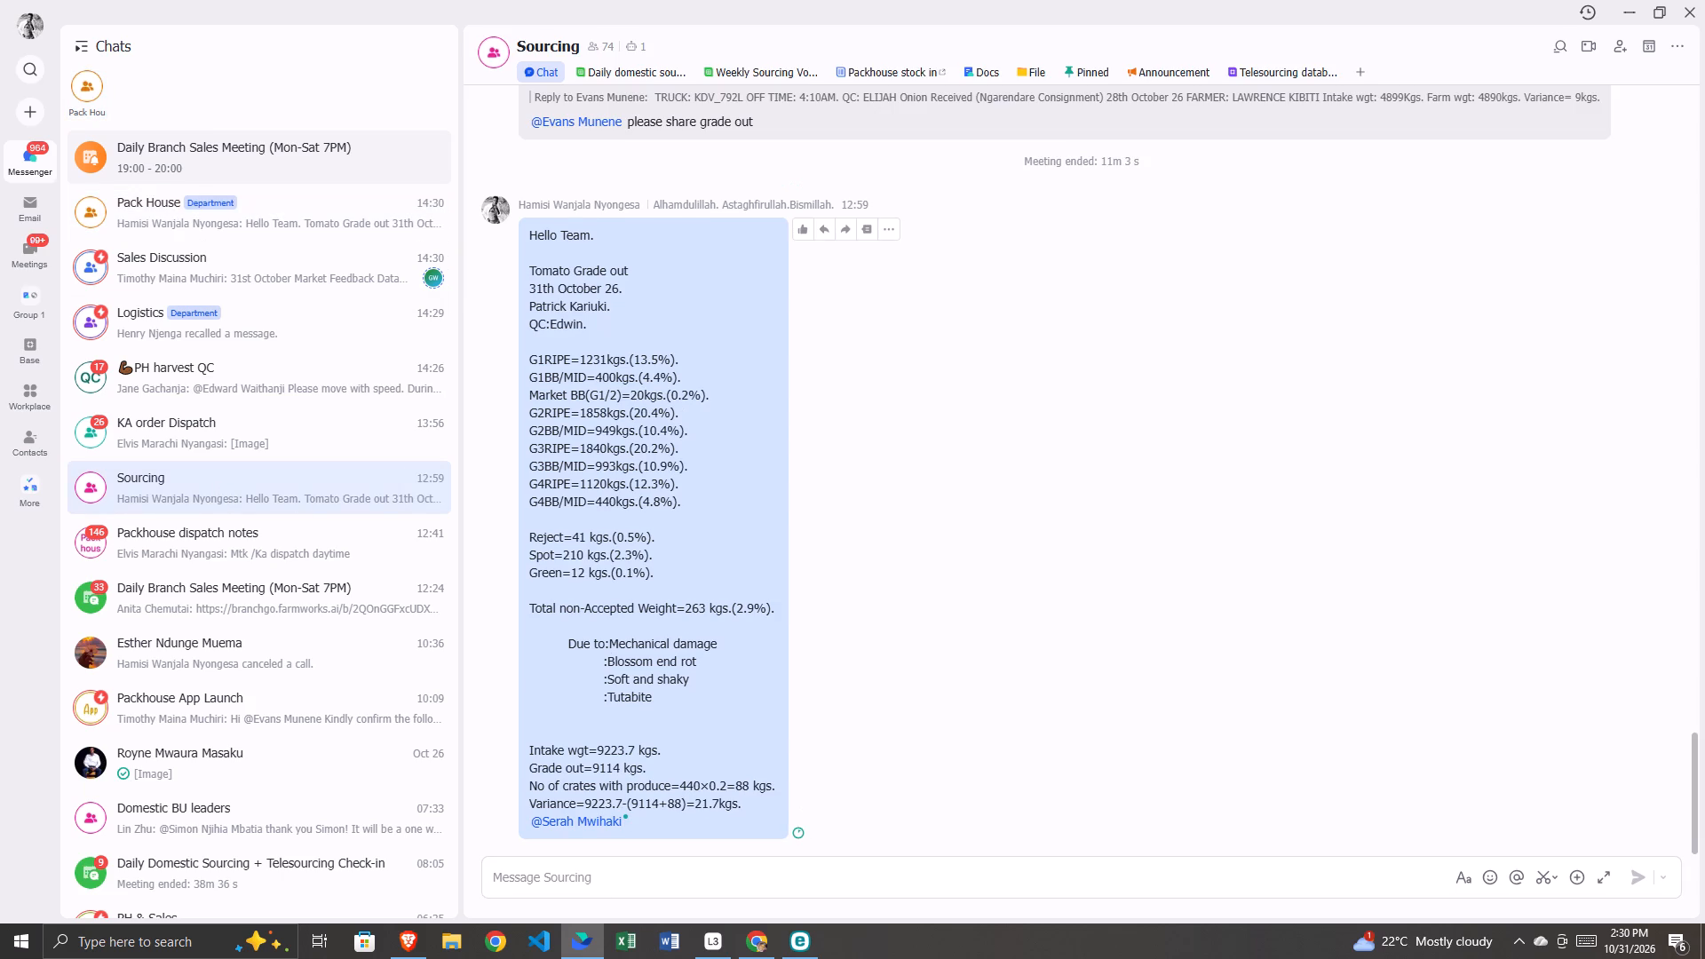
{"action": "scroll", "coordinate": [636, 696], "scroll_direction": "down", "scroll_amount": 2}
{"action": "left_click", "coordinate": [658, 884]}
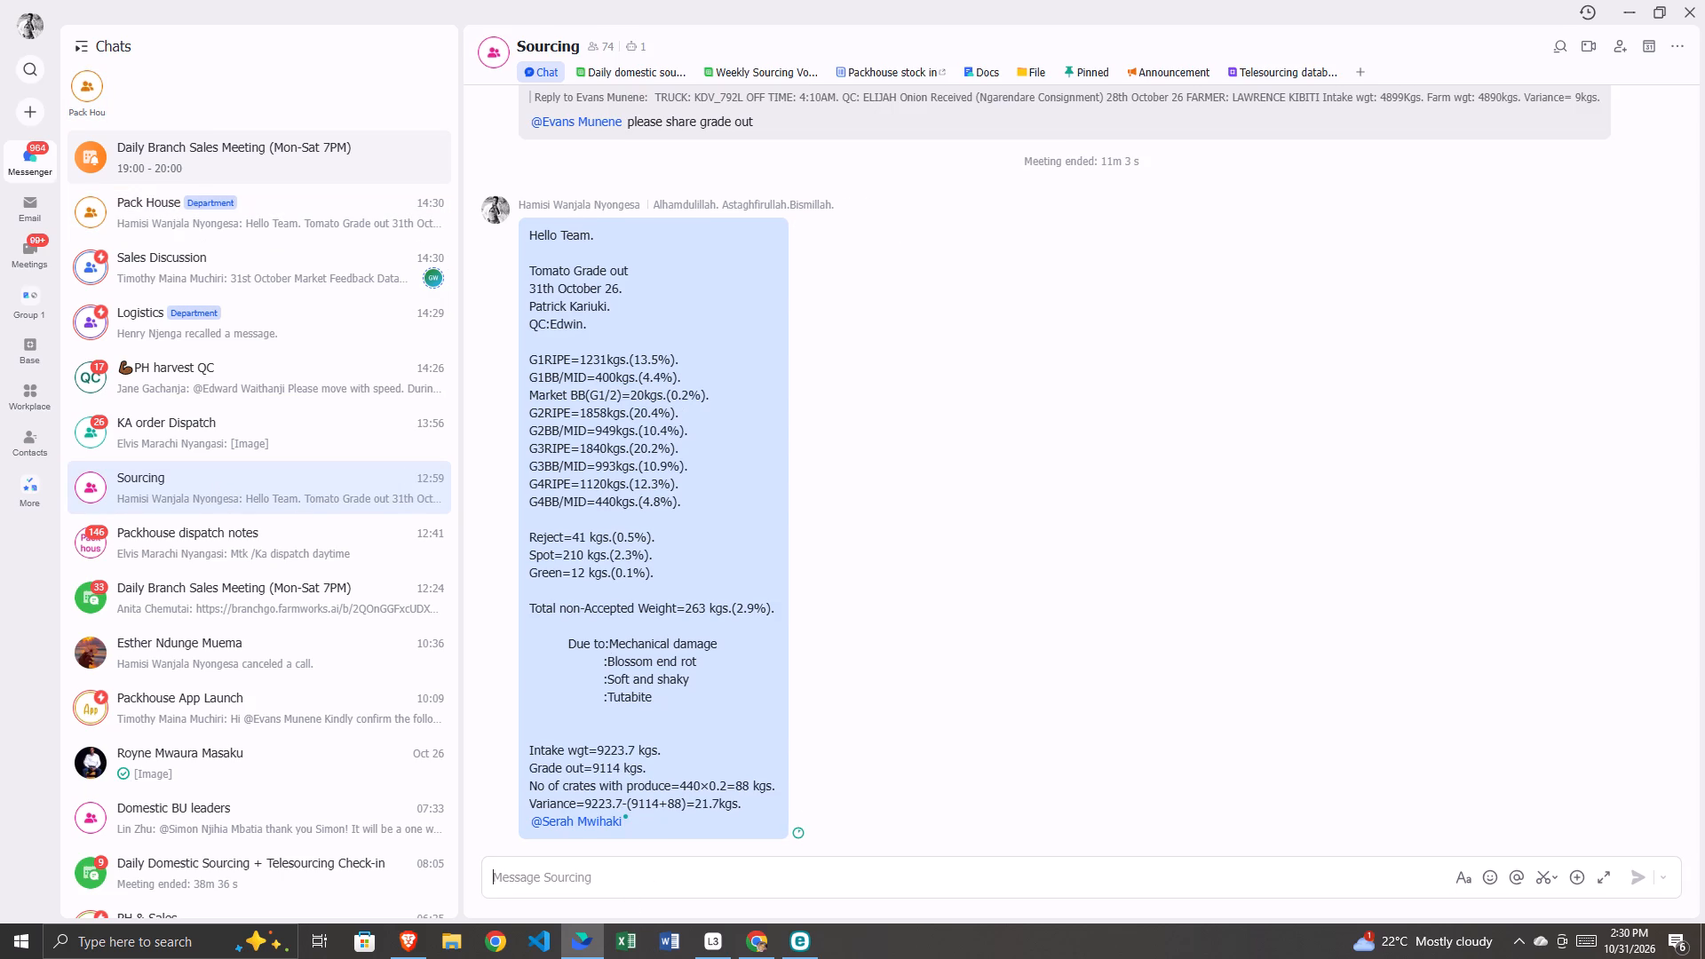
{"action": "right_click", "coordinate": [658, 884]}
{"action": "left_click", "coordinate": [705, 903]}
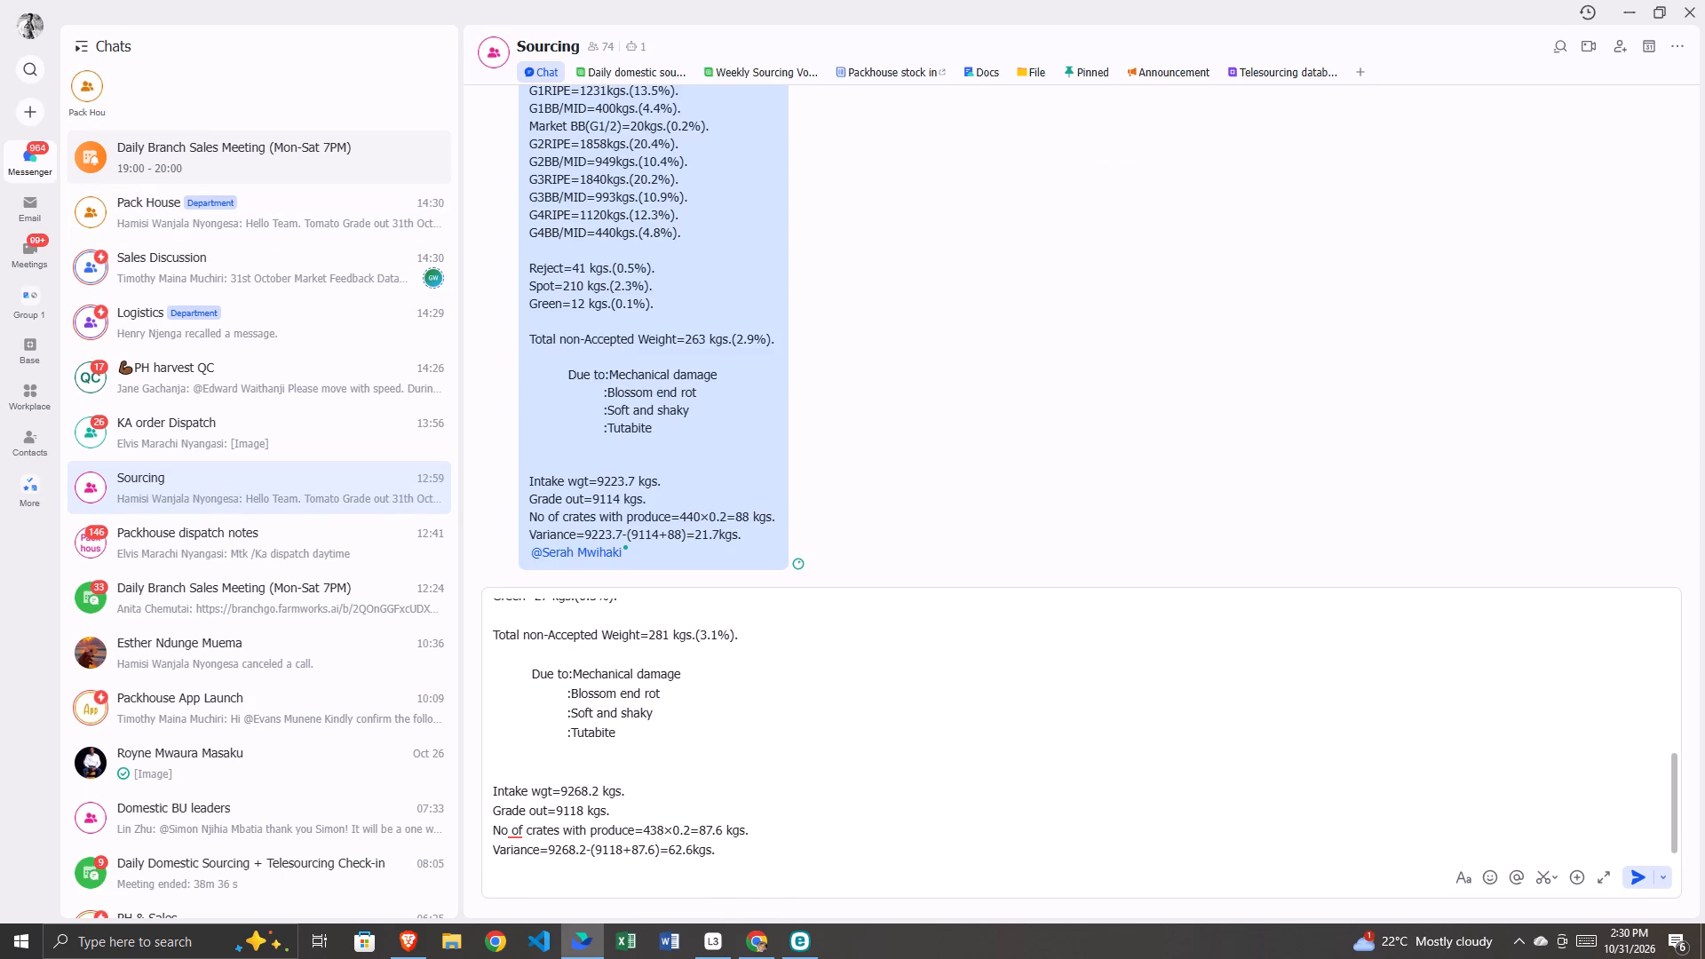
Add a new line below Variance mentioning the colleague tagged in the previous Sourcing grade-out message, followed by a full stop.
{"action": "key", "text": "shift+Return"}
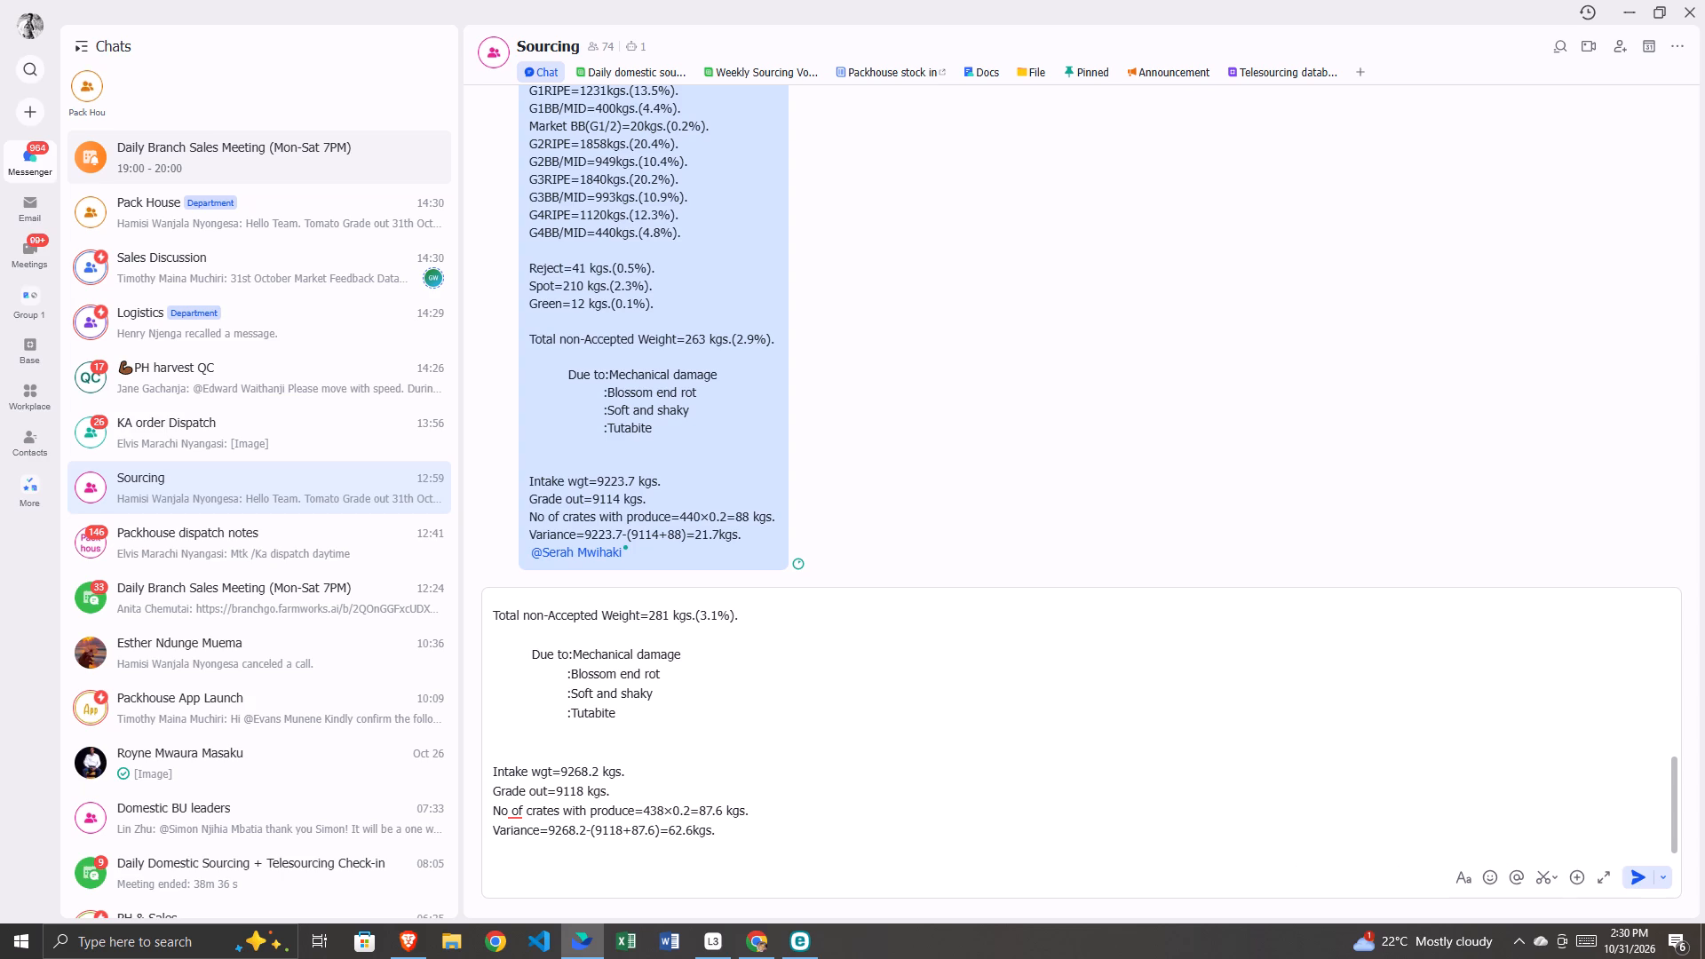
{"action": "left_click", "coordinate": [1524, 881]}
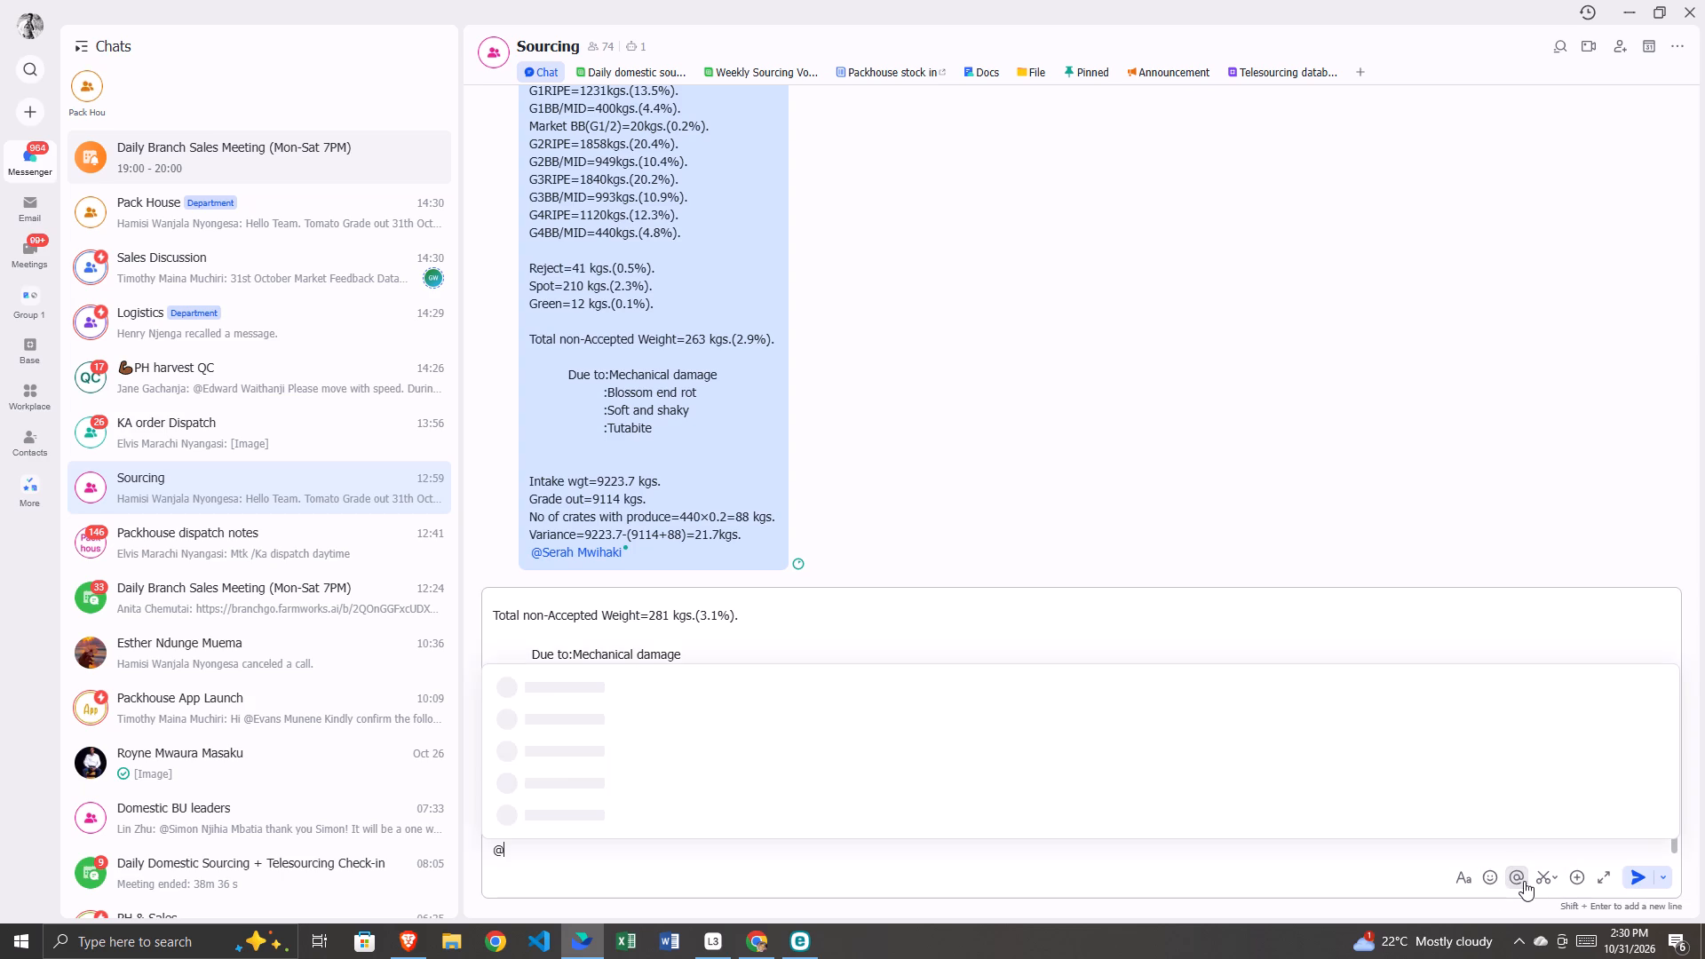
{"action": "left_click", "coordinate": [616, 657]}
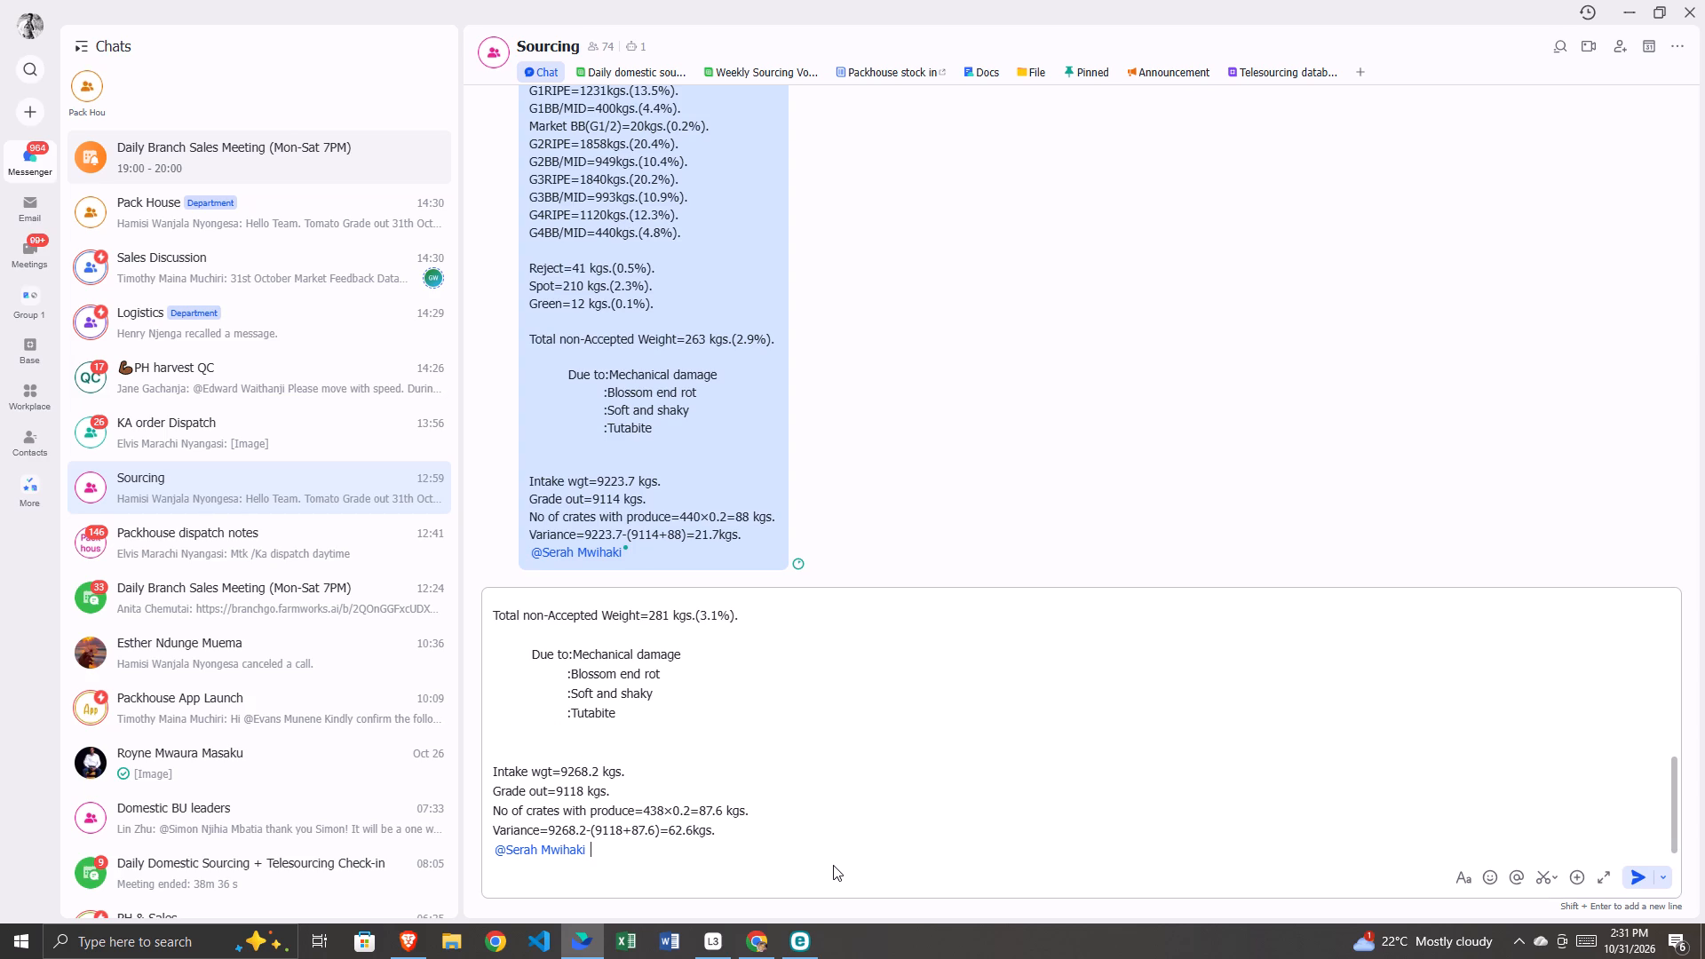
{"action": "key", "text": "period"}
Check the drafted tomato grade-out from the closing weights up to the header and send it to the Sourcing chat.
{"action": "left_click", "coordinate": [924, 778]}
{"action": "scroll", "coordinate": [924, 778], "scroll_direction": "up", "scroll_amount": 2}
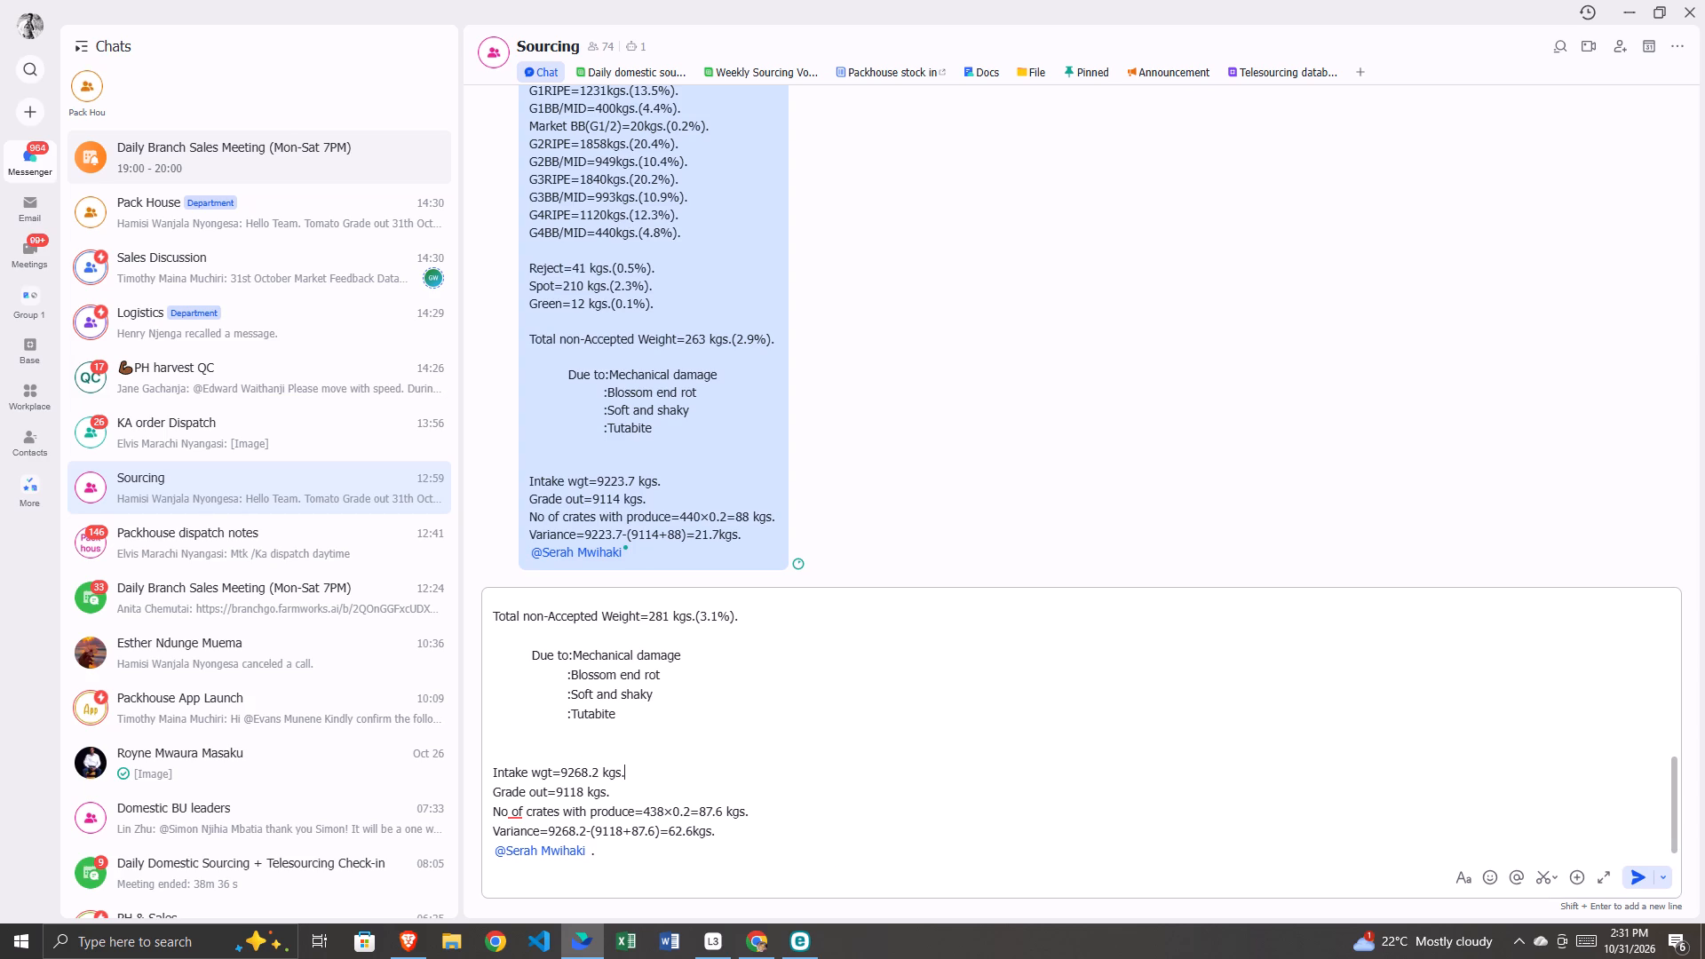
{"action": "scroll", "coordinate": [924, 778], "scroll_direction": "up", "scroll_amount": 5}
{"action": "scroll", "coordinate": [924, 778], "scroll_direction": "down", "scroll_amount": 5}
{"action": "scroll", "coordinate": [924, 778], "scroll_direction": "up", "scroll_amount": 6}
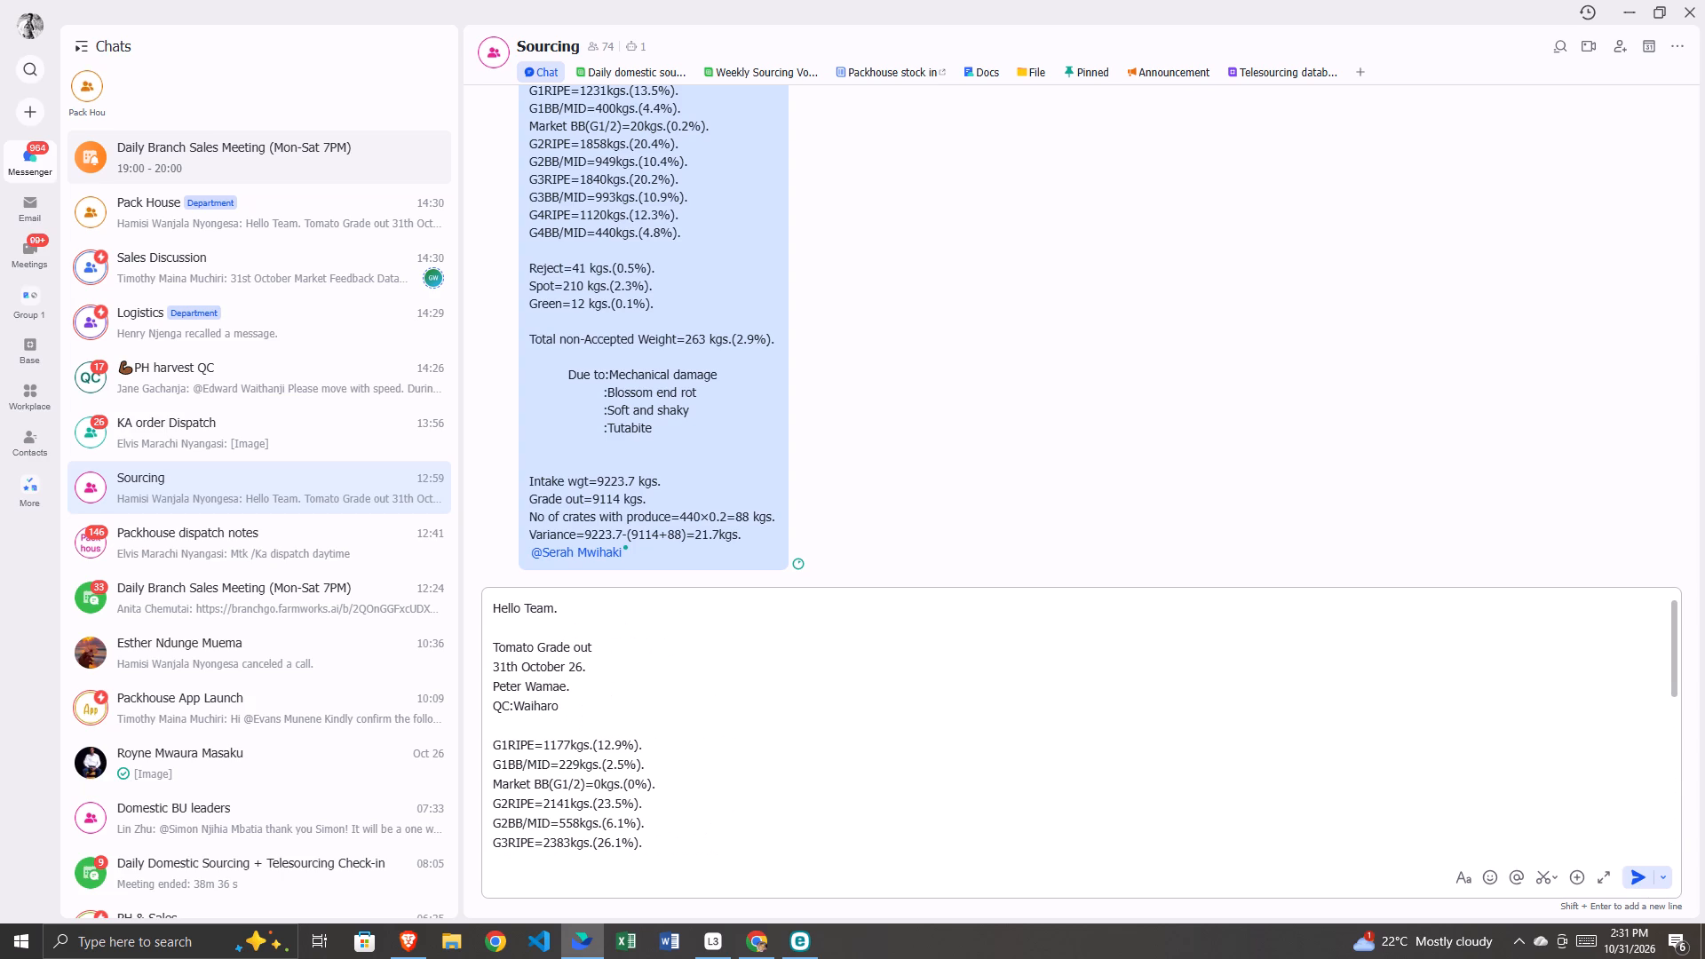
{"action": "key", "text": "Return"}
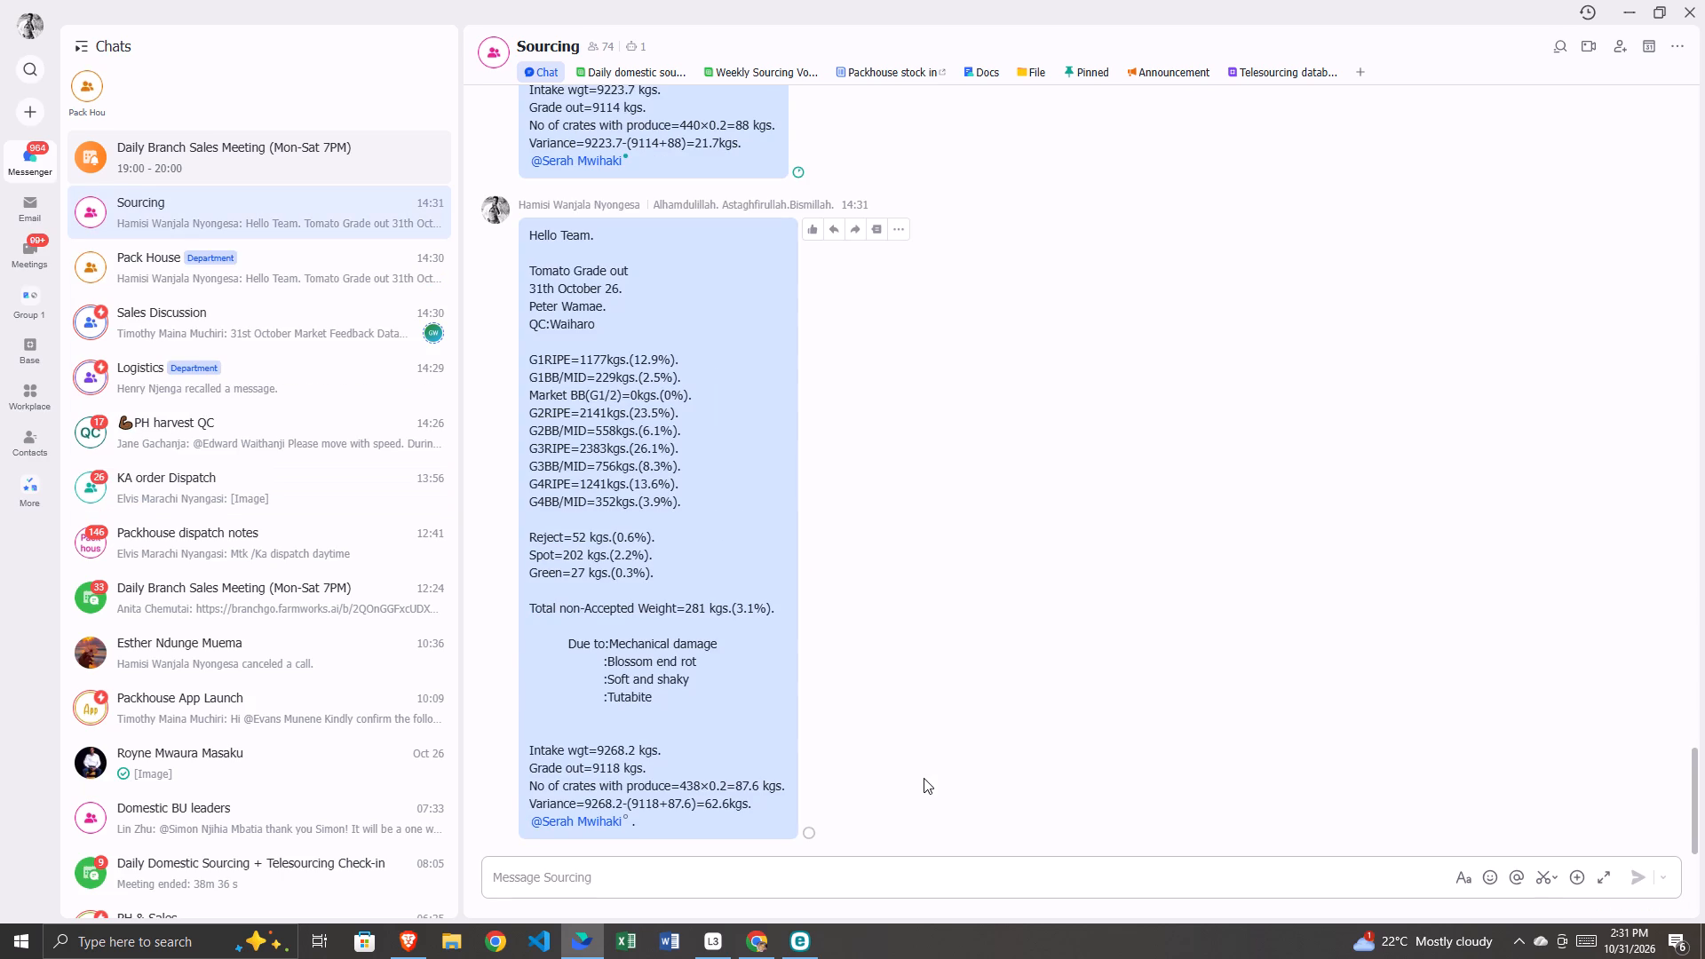
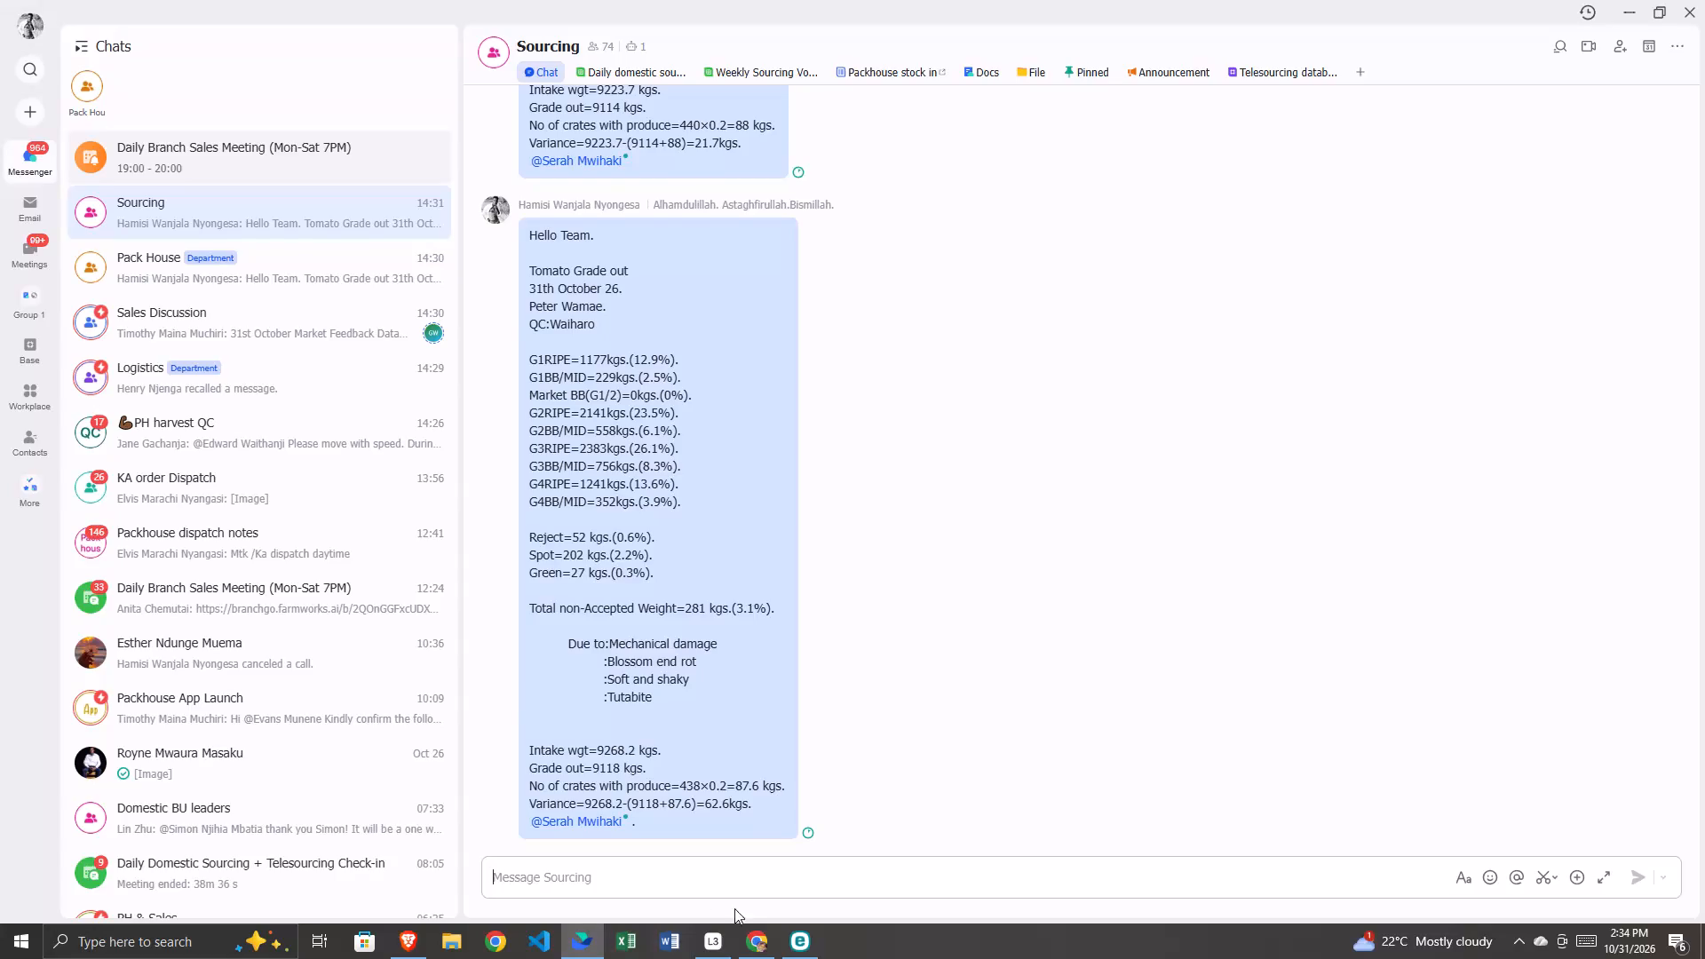
Switch to the FarmWorks Packhouse App and review the intake and grade-out weights of the 31/10/2026 01:20 tomato intake.
{"action": "left_click", "coordinate": [758, 943]}
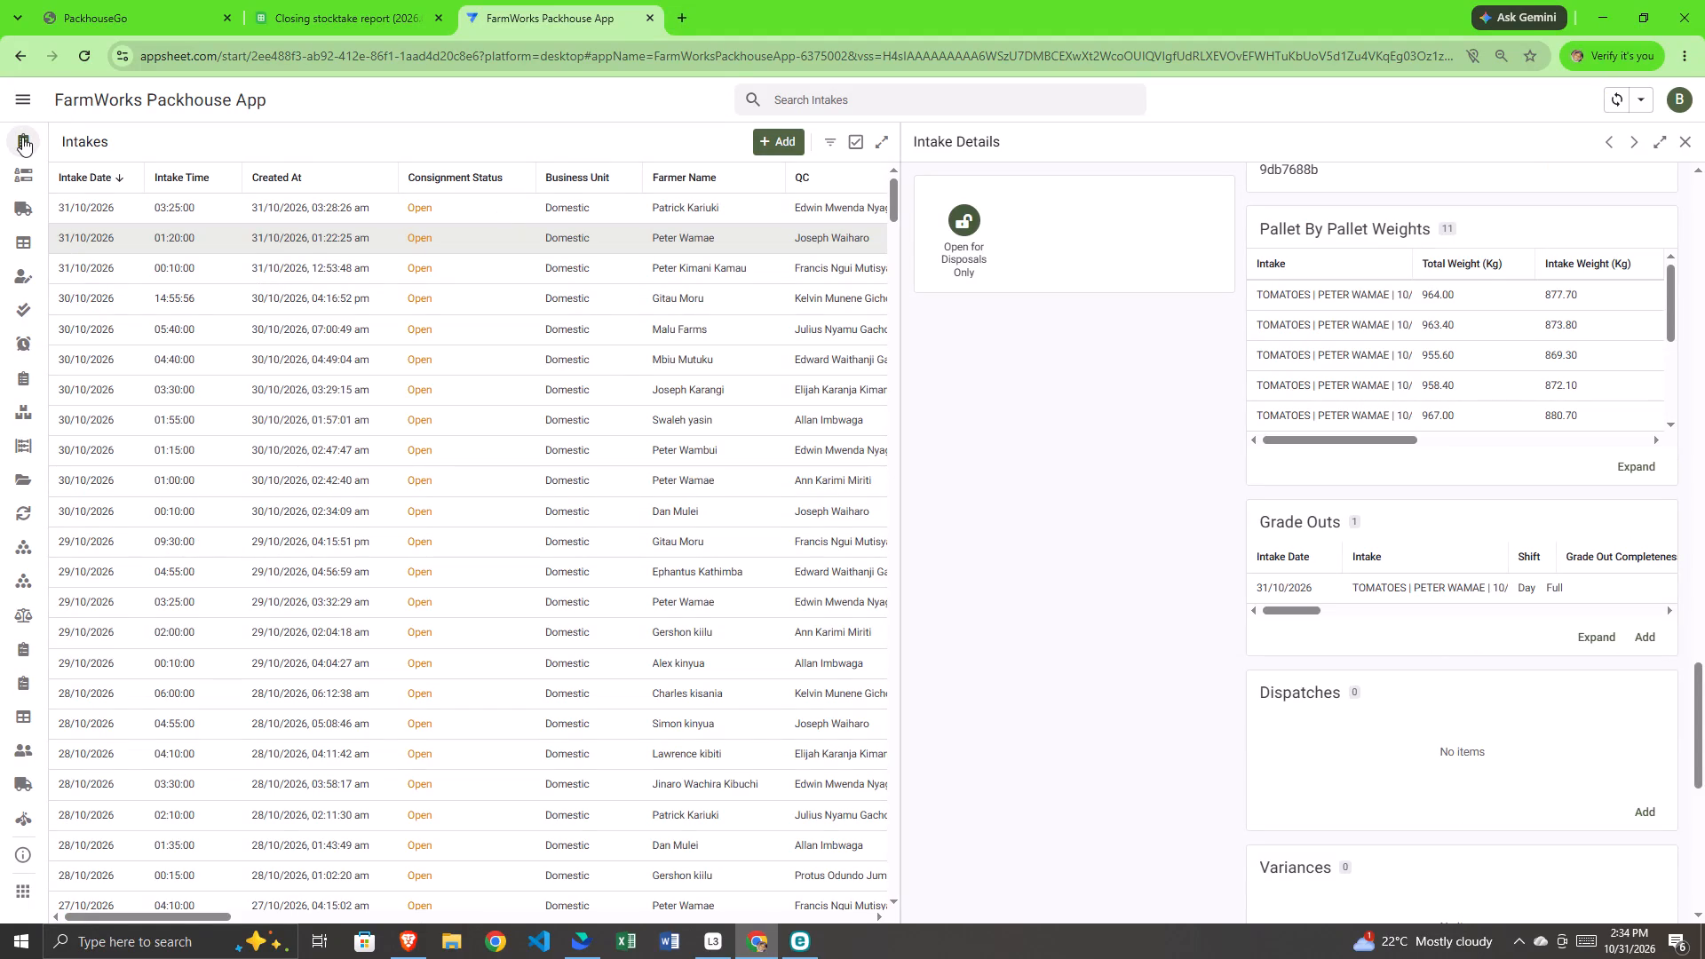
{"action": "left_click", "coordinate": [22, 137]}
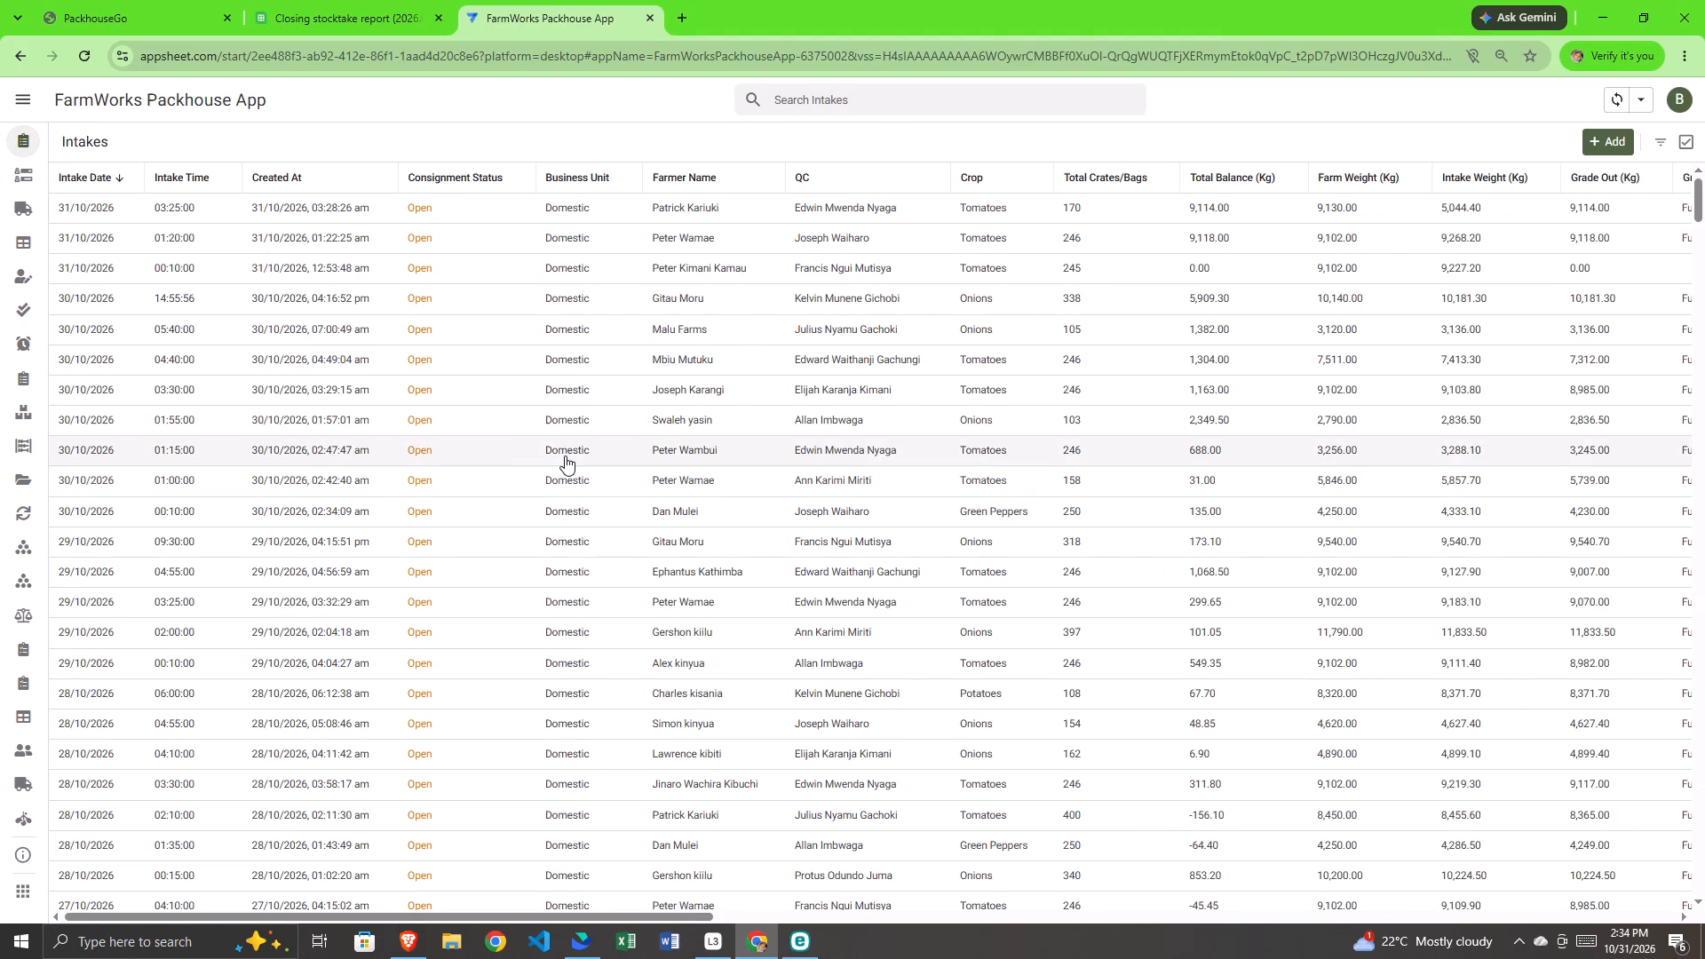
{"action": "scroll", "coordinate": [565, 456], "scroll_direction": "up", "scroll_amount": 3}
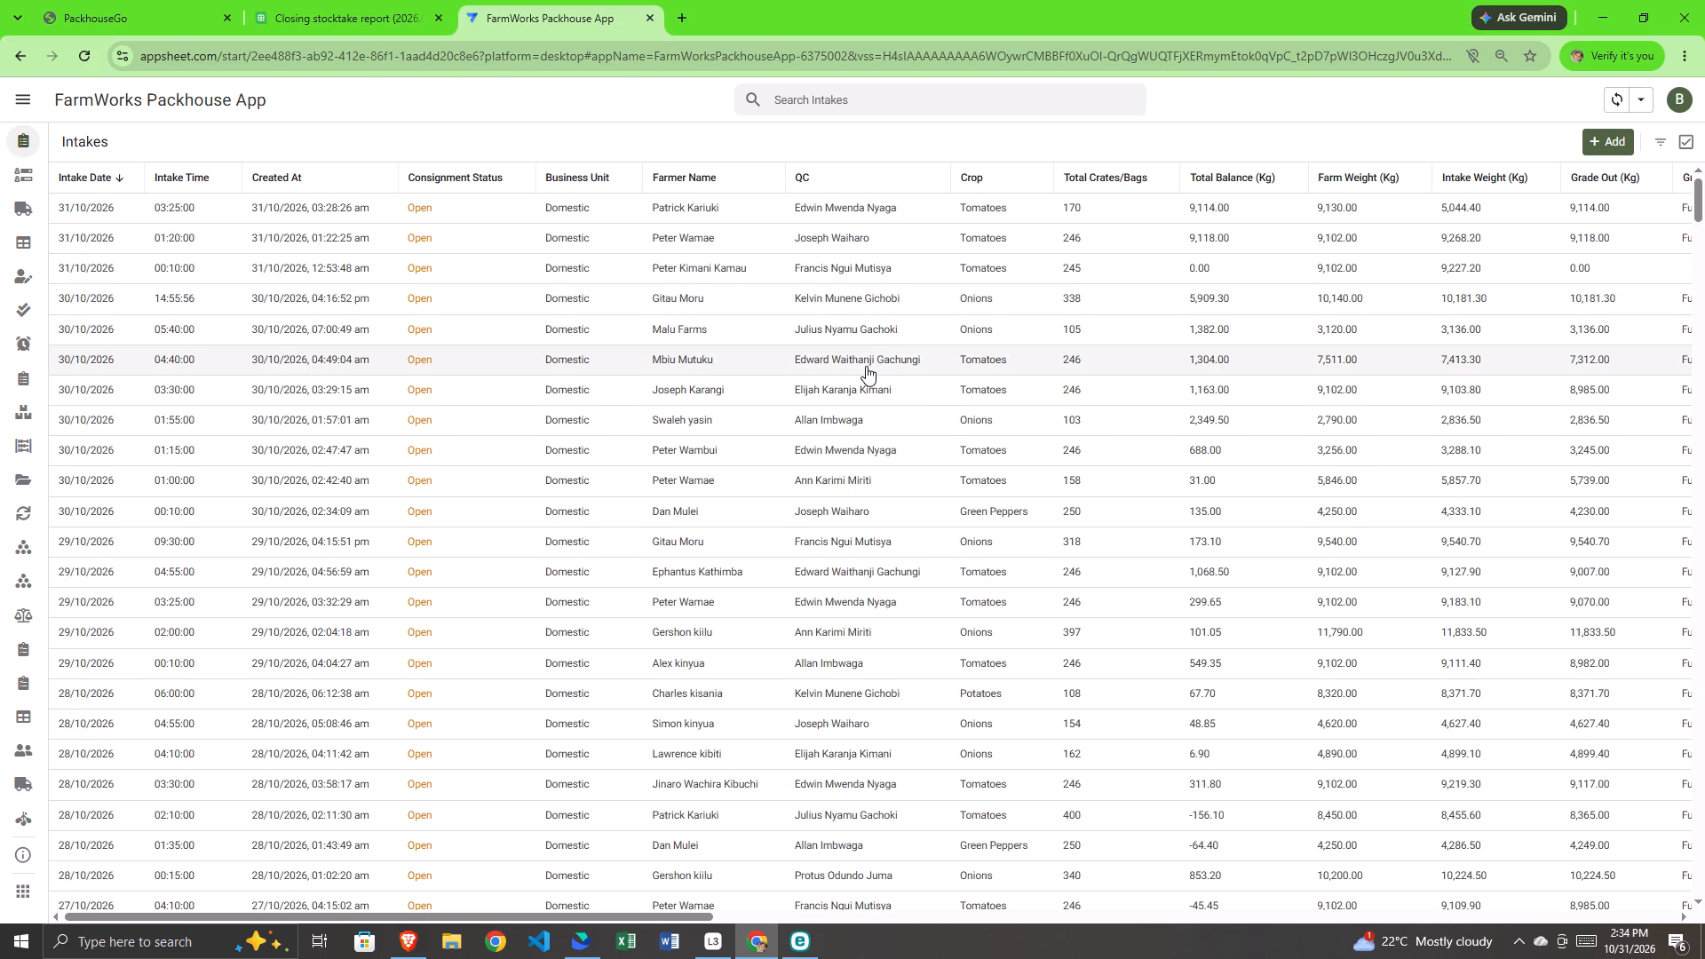
{"action": "left_click", "coordinate": [687, 243]}
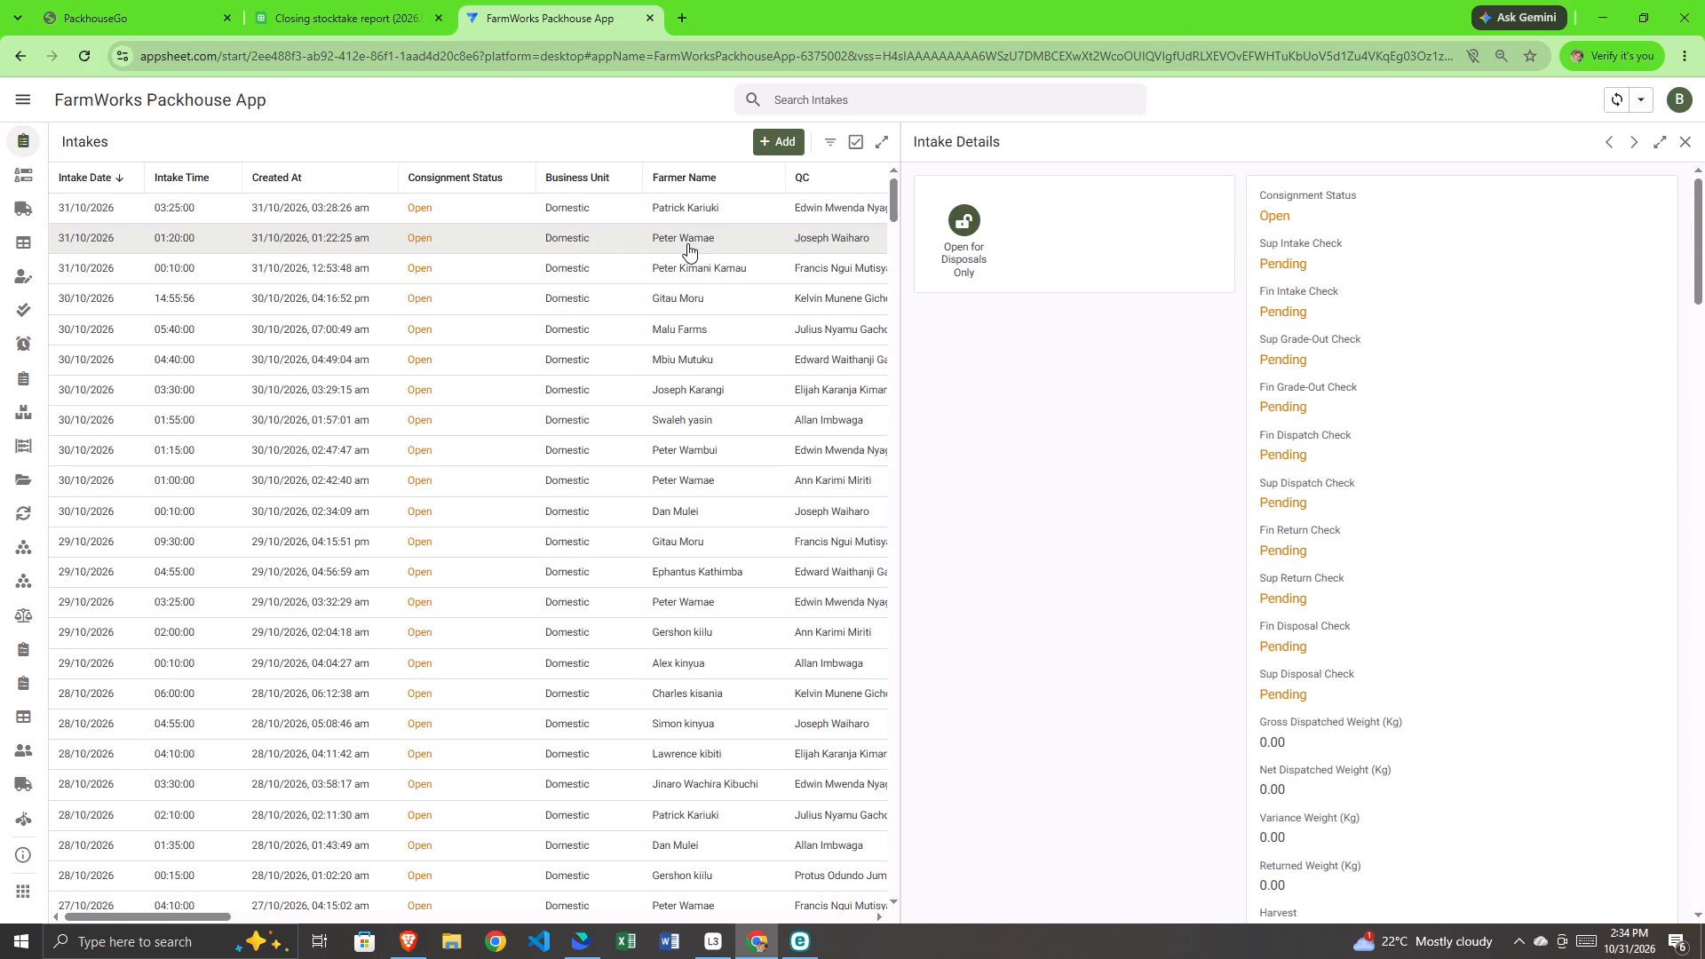
{"action": "scroll", "coordinate": [1362, 656], "scroll_direction": "down", "scroll_amount": 12}
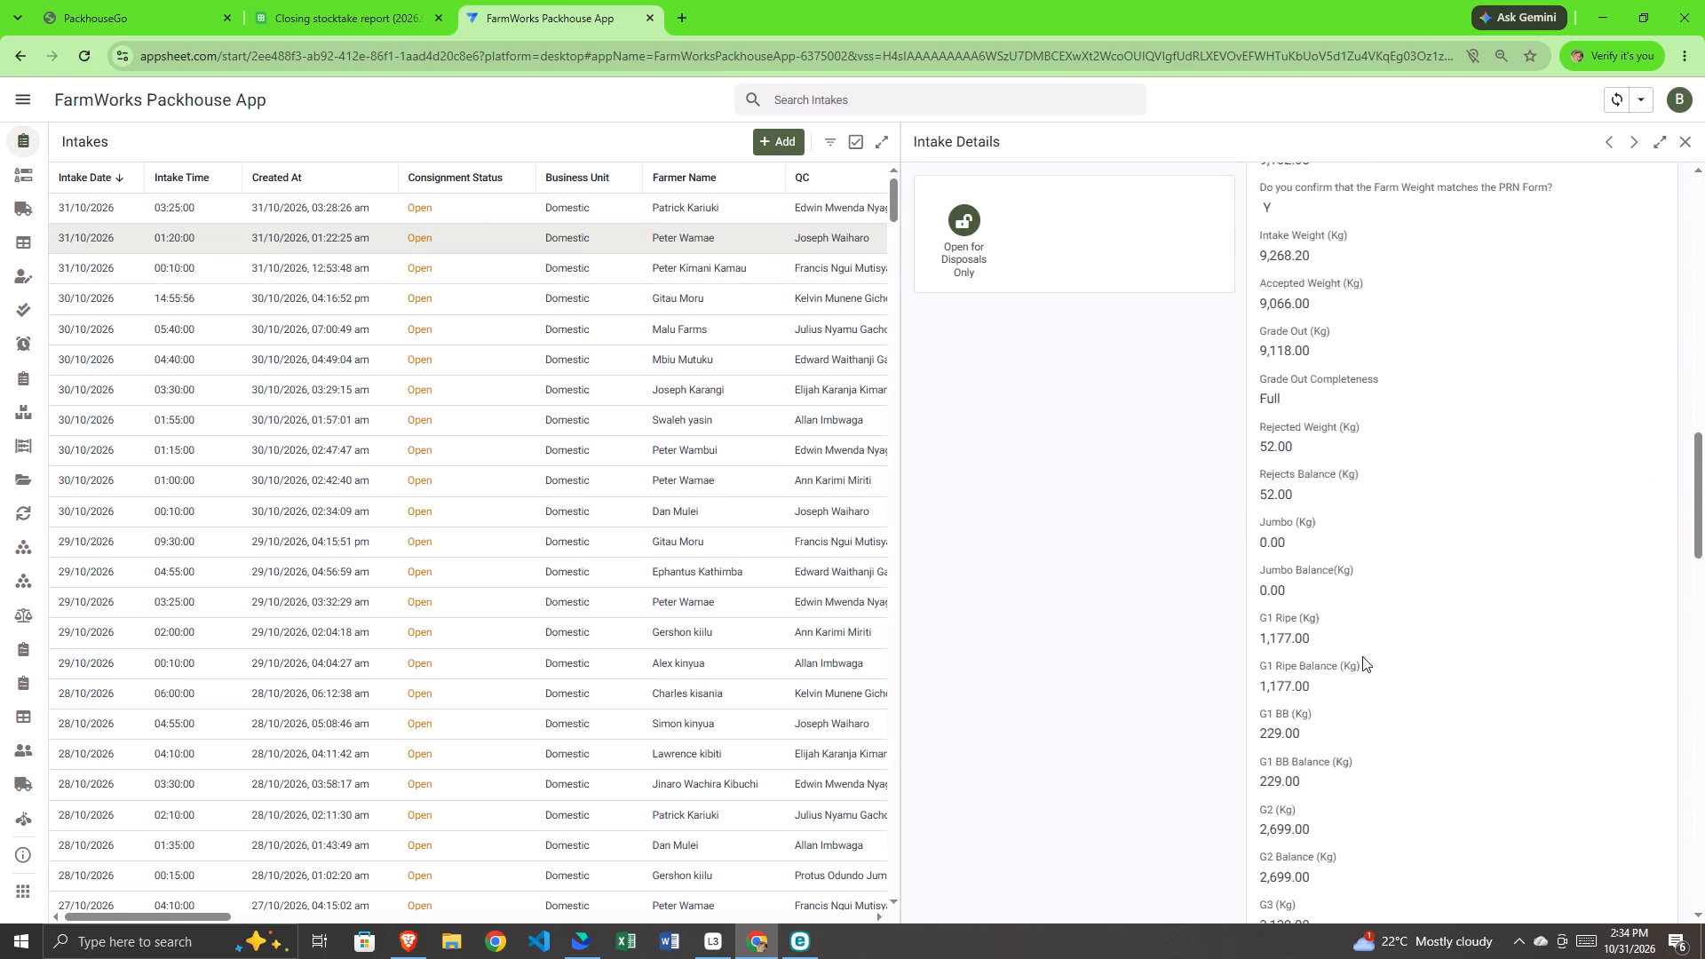
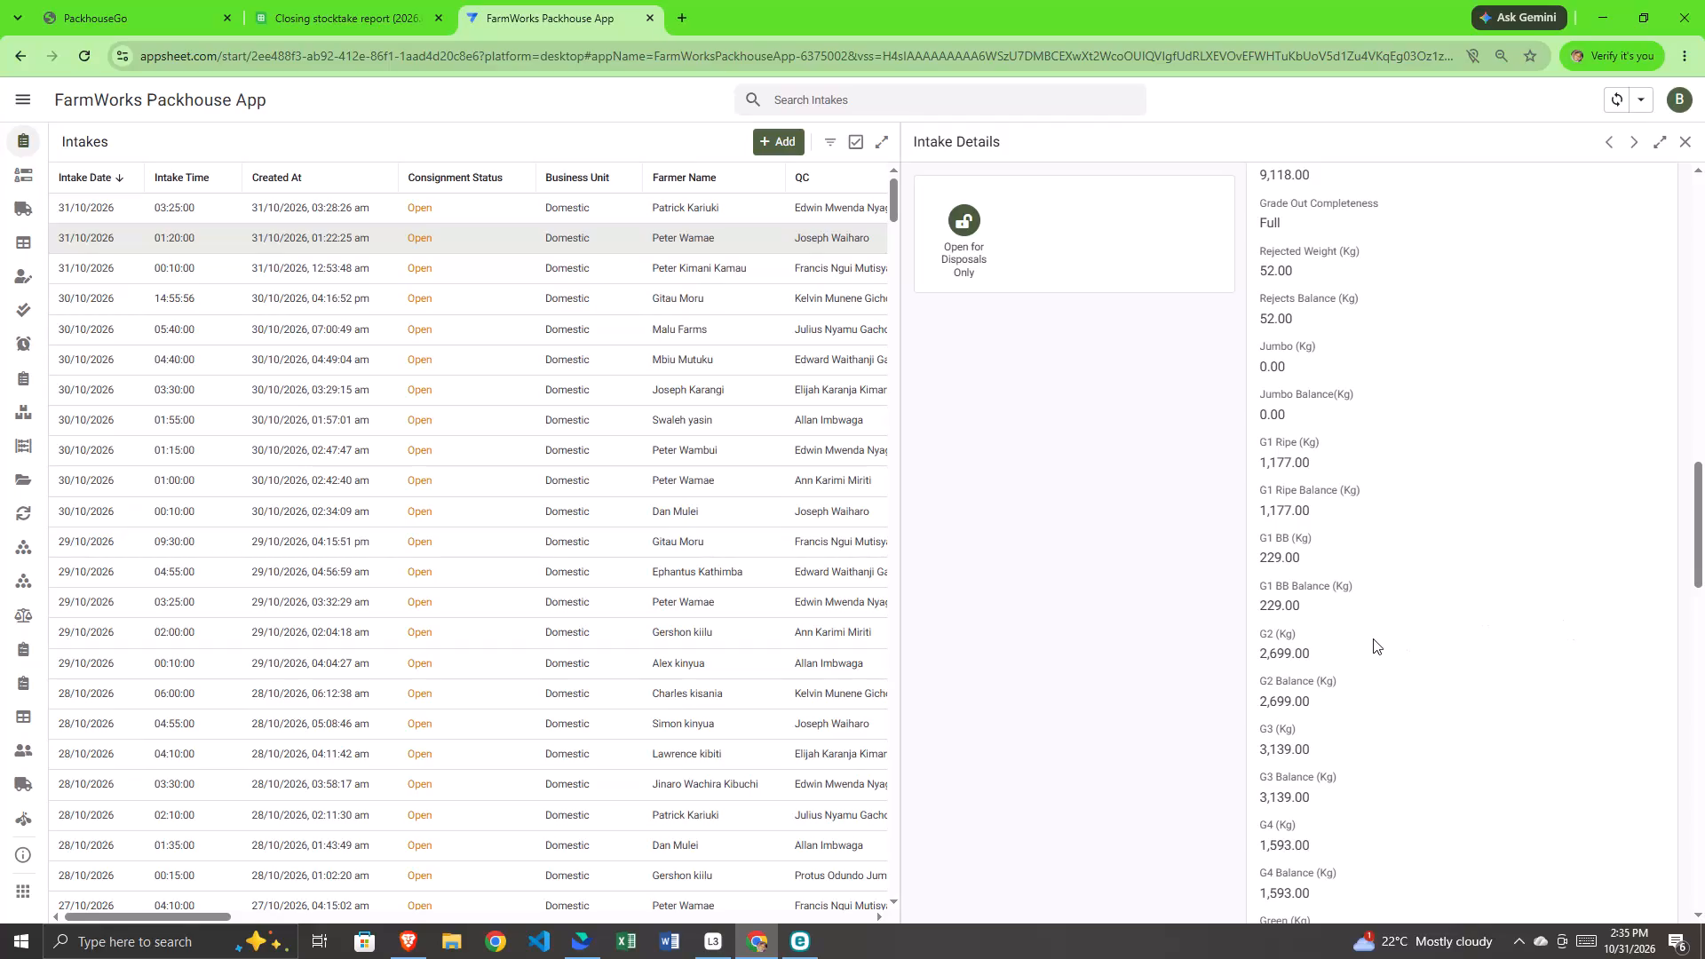
Add a dispatch to the 31/10/2026 01:20 tomato intake with Day shift, dispatch date 10/31/2026 and branch Ruiru.
{"action": "scroll", "coordinate": [1373, 638], "scroll_direction": "down", "scroll_amount": 9}
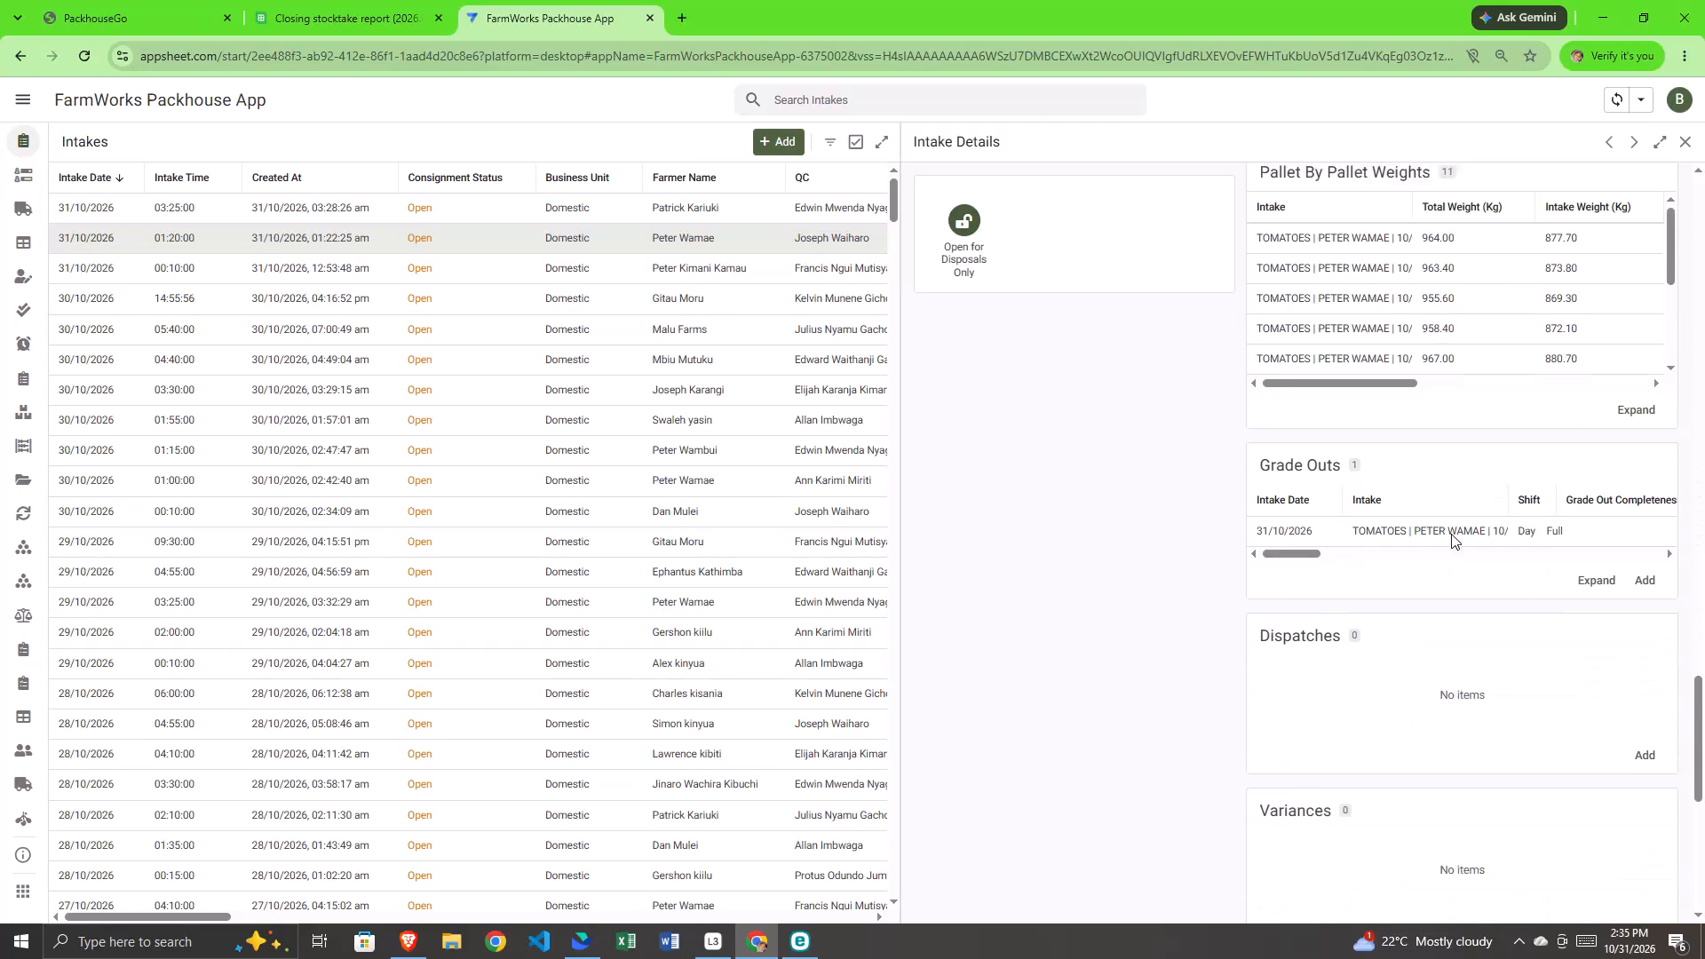
{"action": "left_click", "coordinate": [1648, 732]}
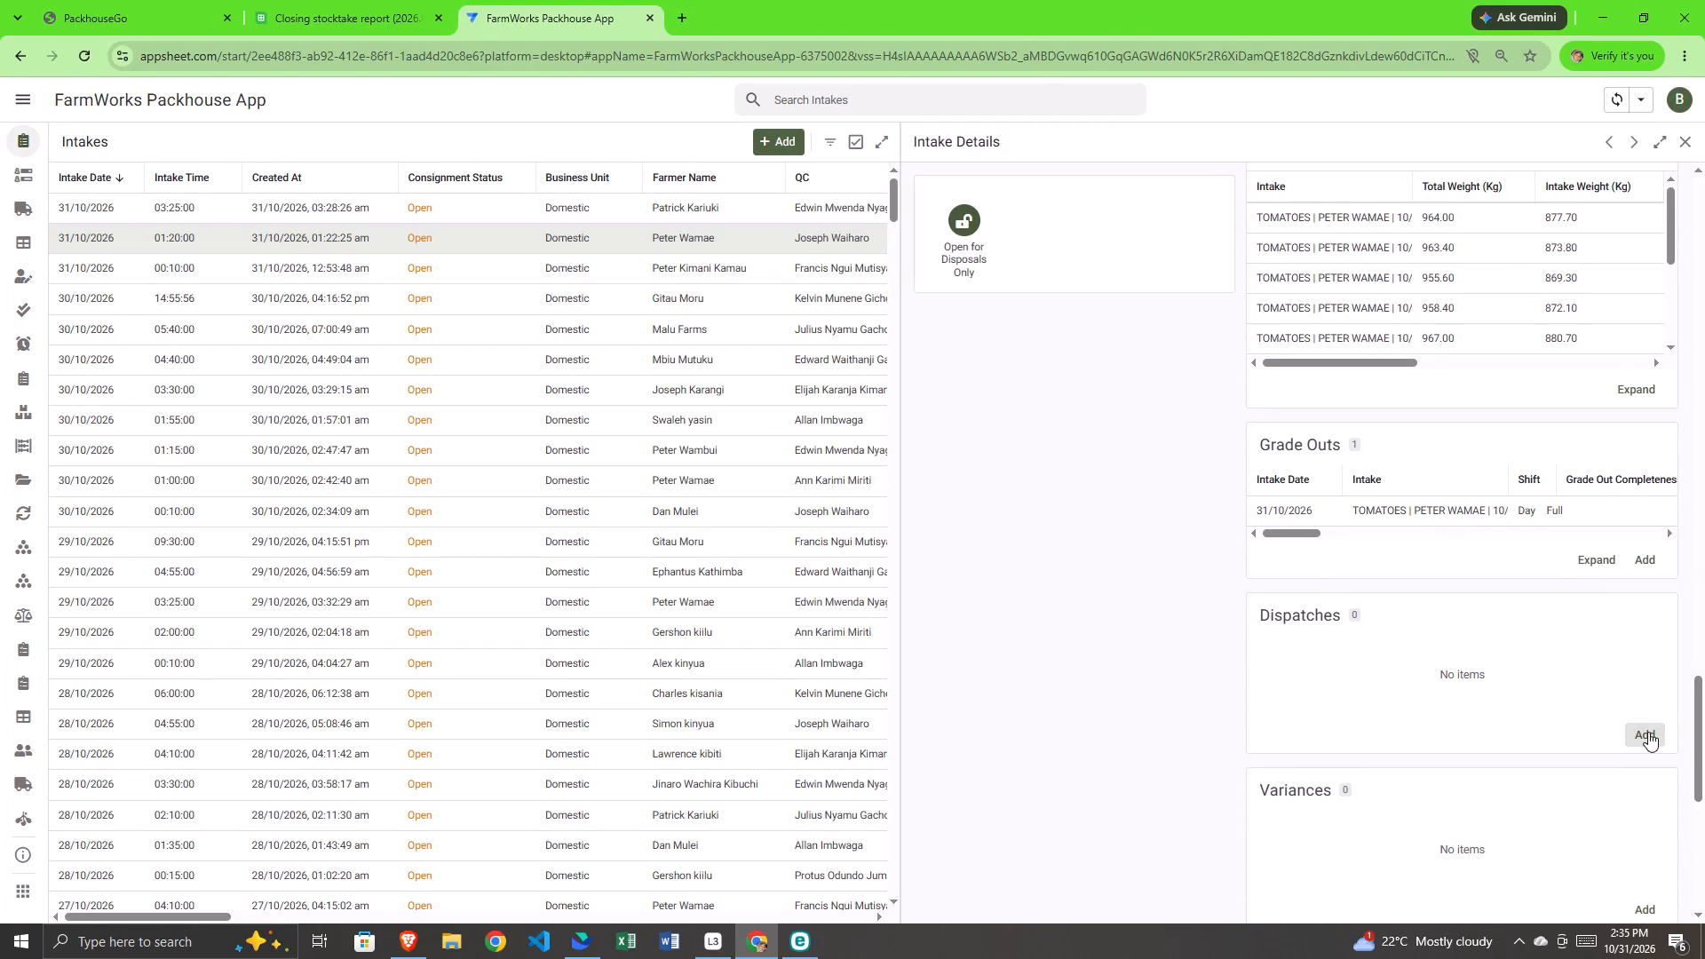
{"action": "left_click", "coordinate": [1648, 732]}
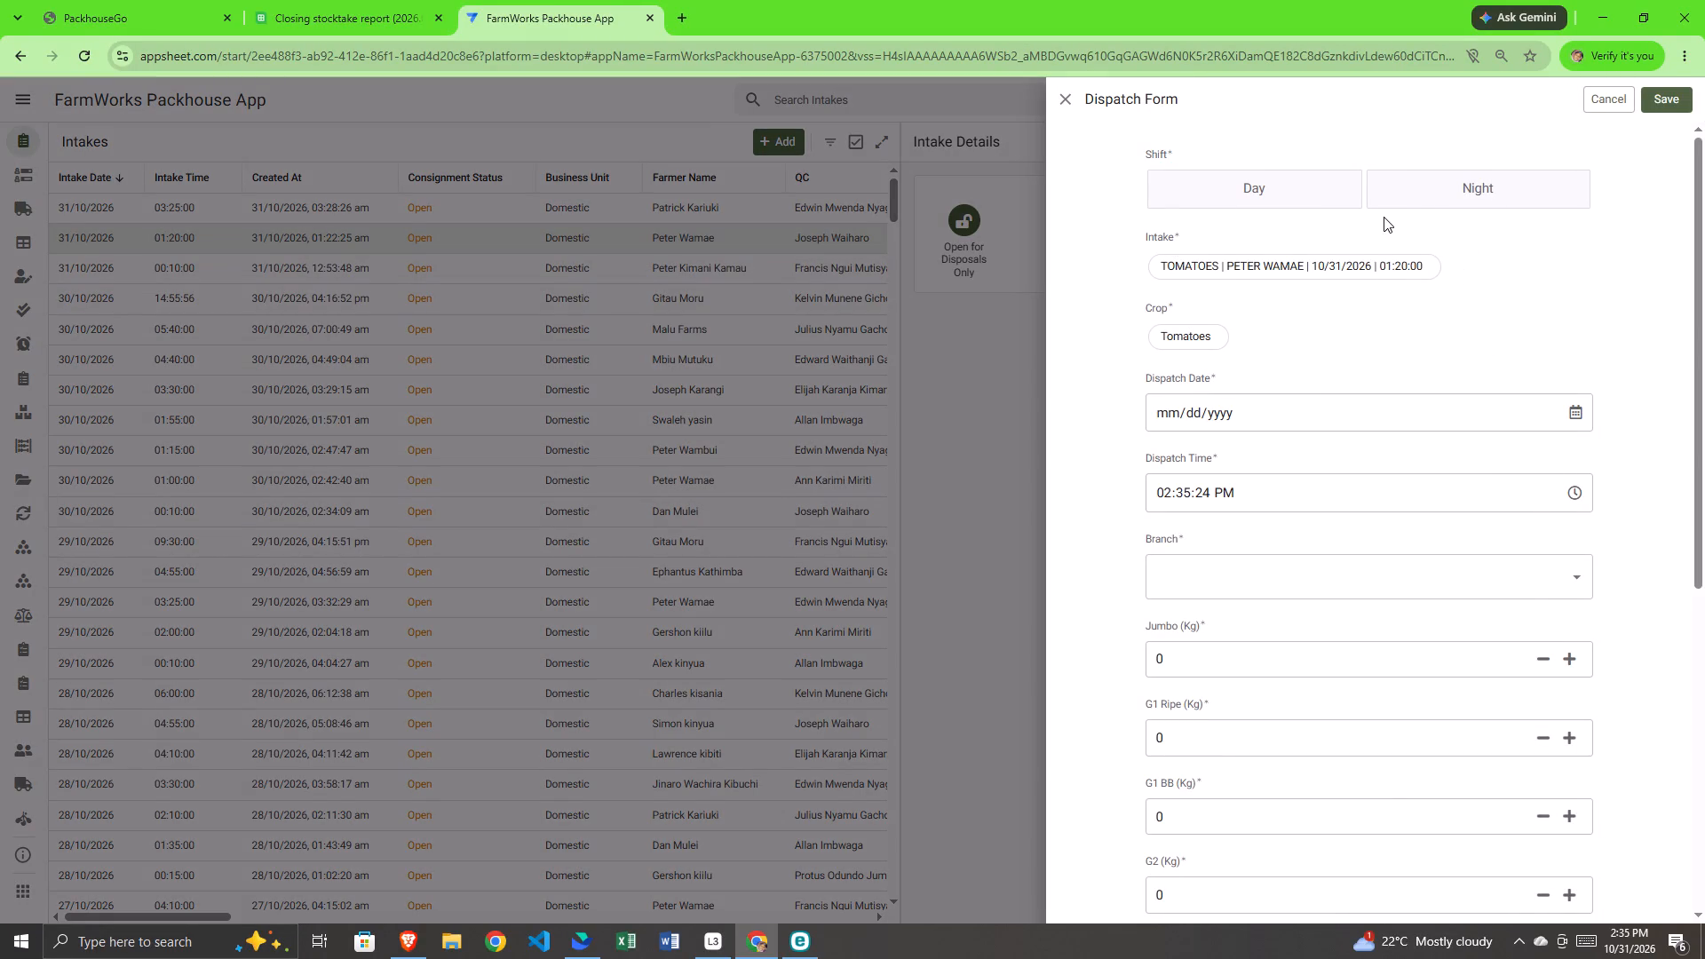
{"action": "left_click", "coordinate": [1302, 203]}
{"action": "left_click", "coordinate": [1574, 411]}
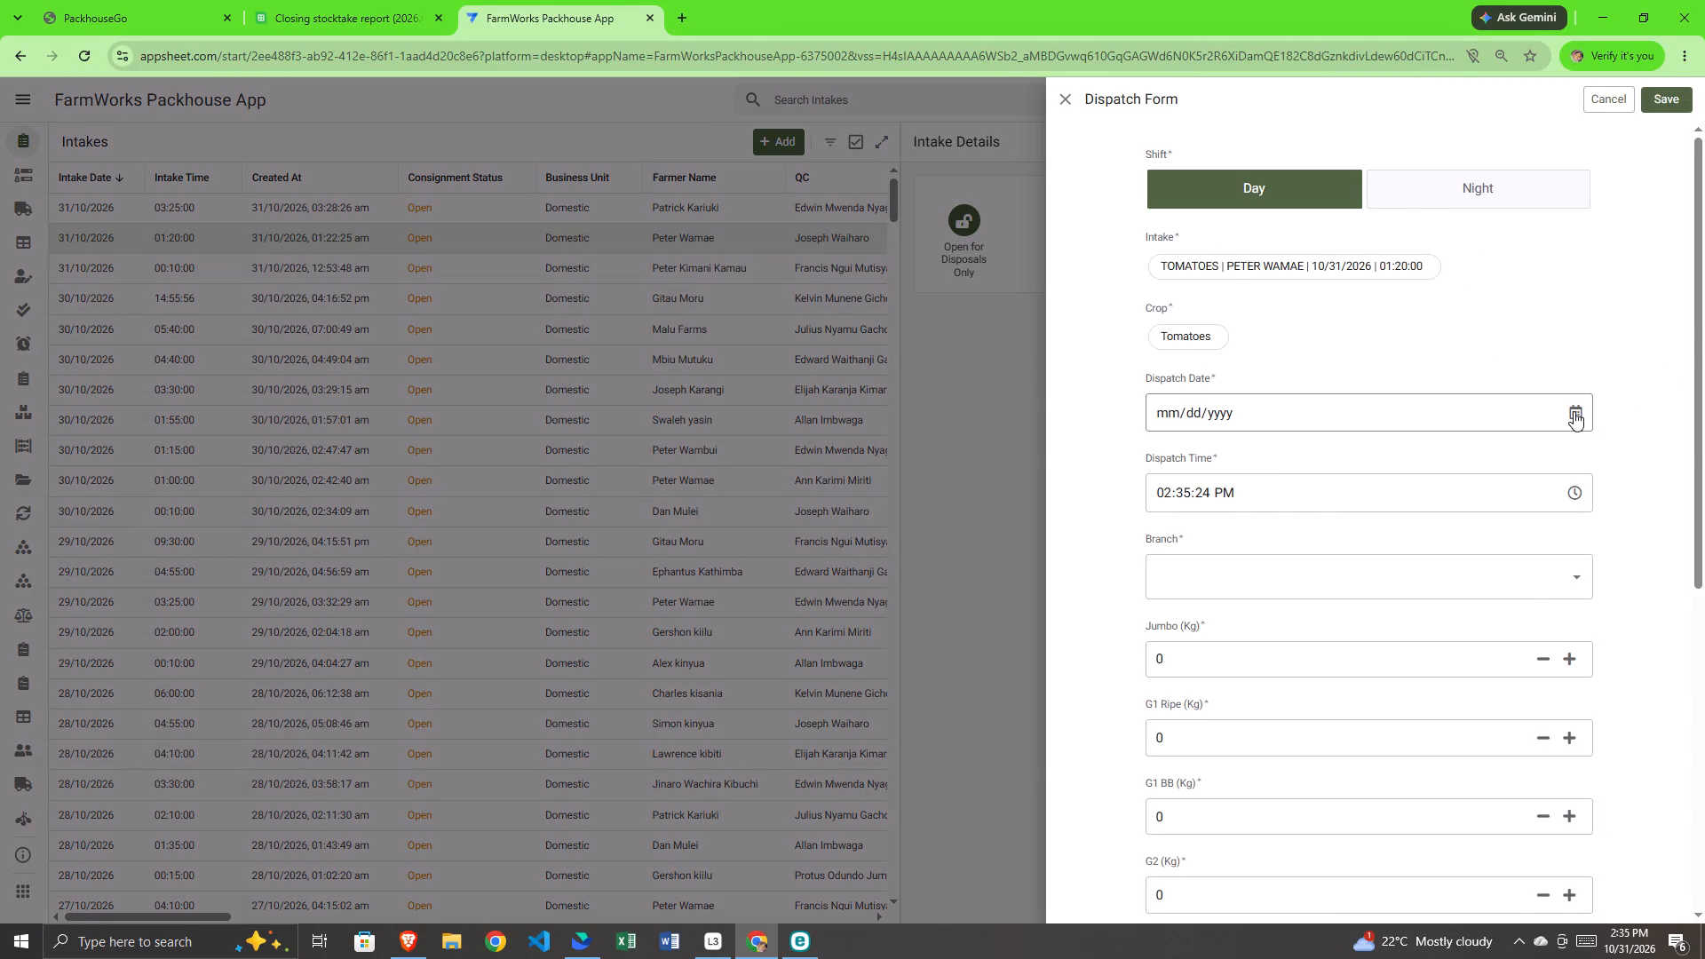
{"action": "left_click", "coordinate": [1298, 638]}
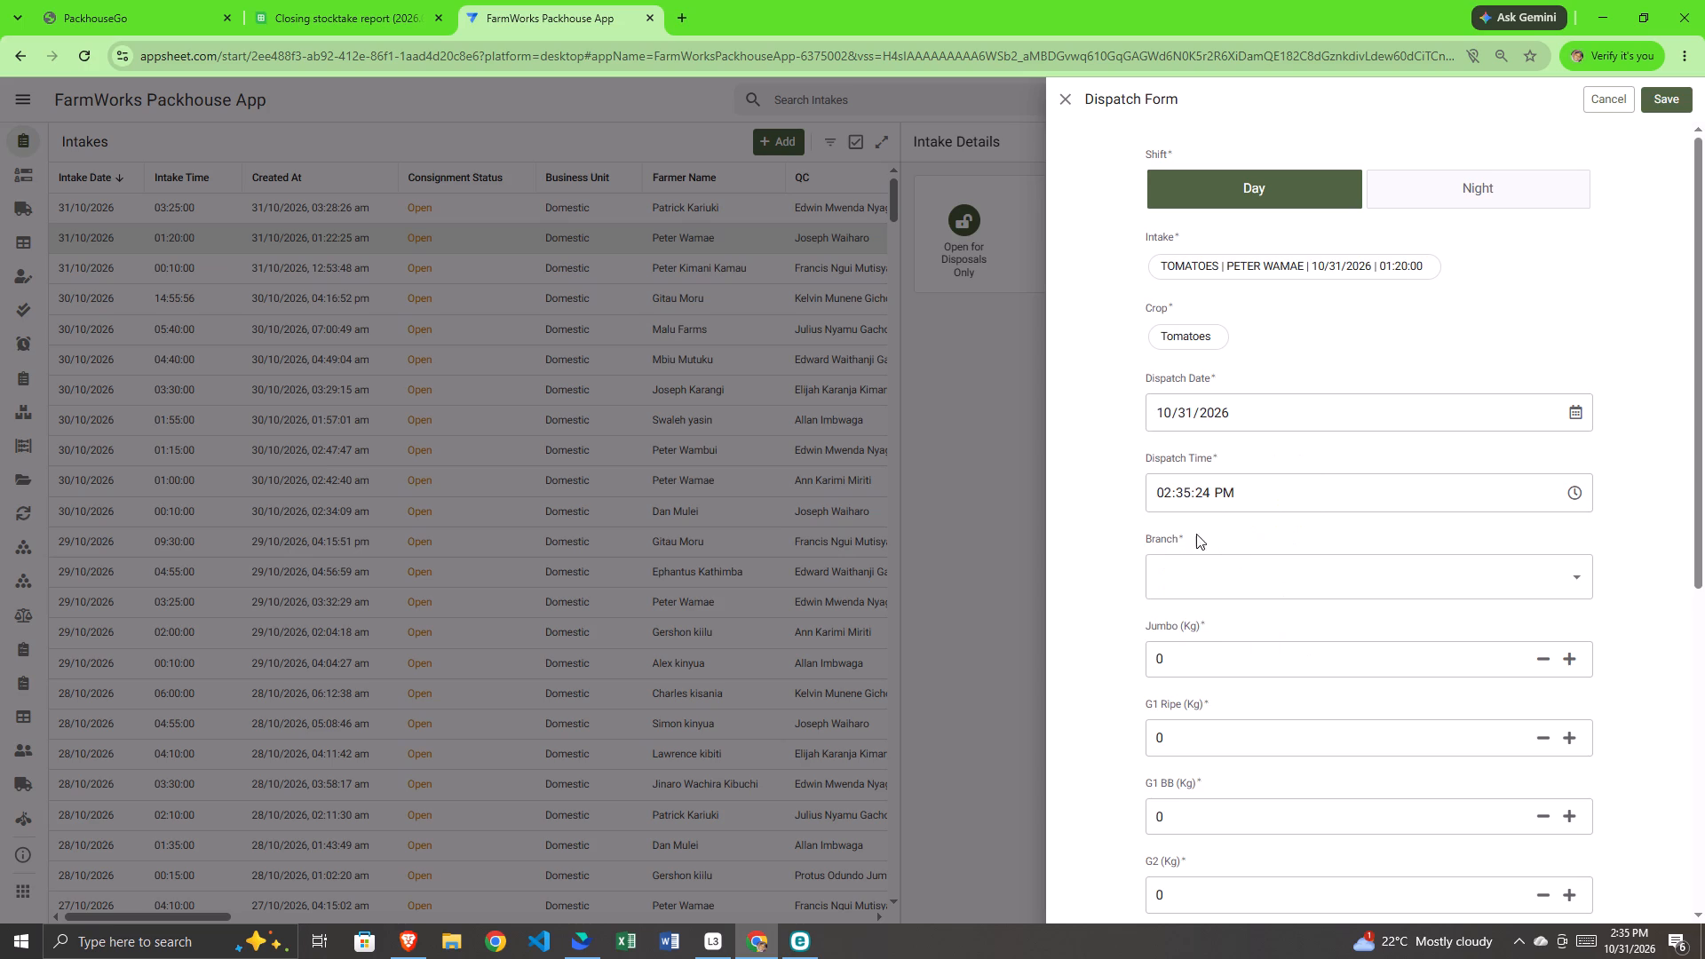
{"action": "left_click", "coordinate": [1161, 581]}
{"action": "type", "text": "ru"}
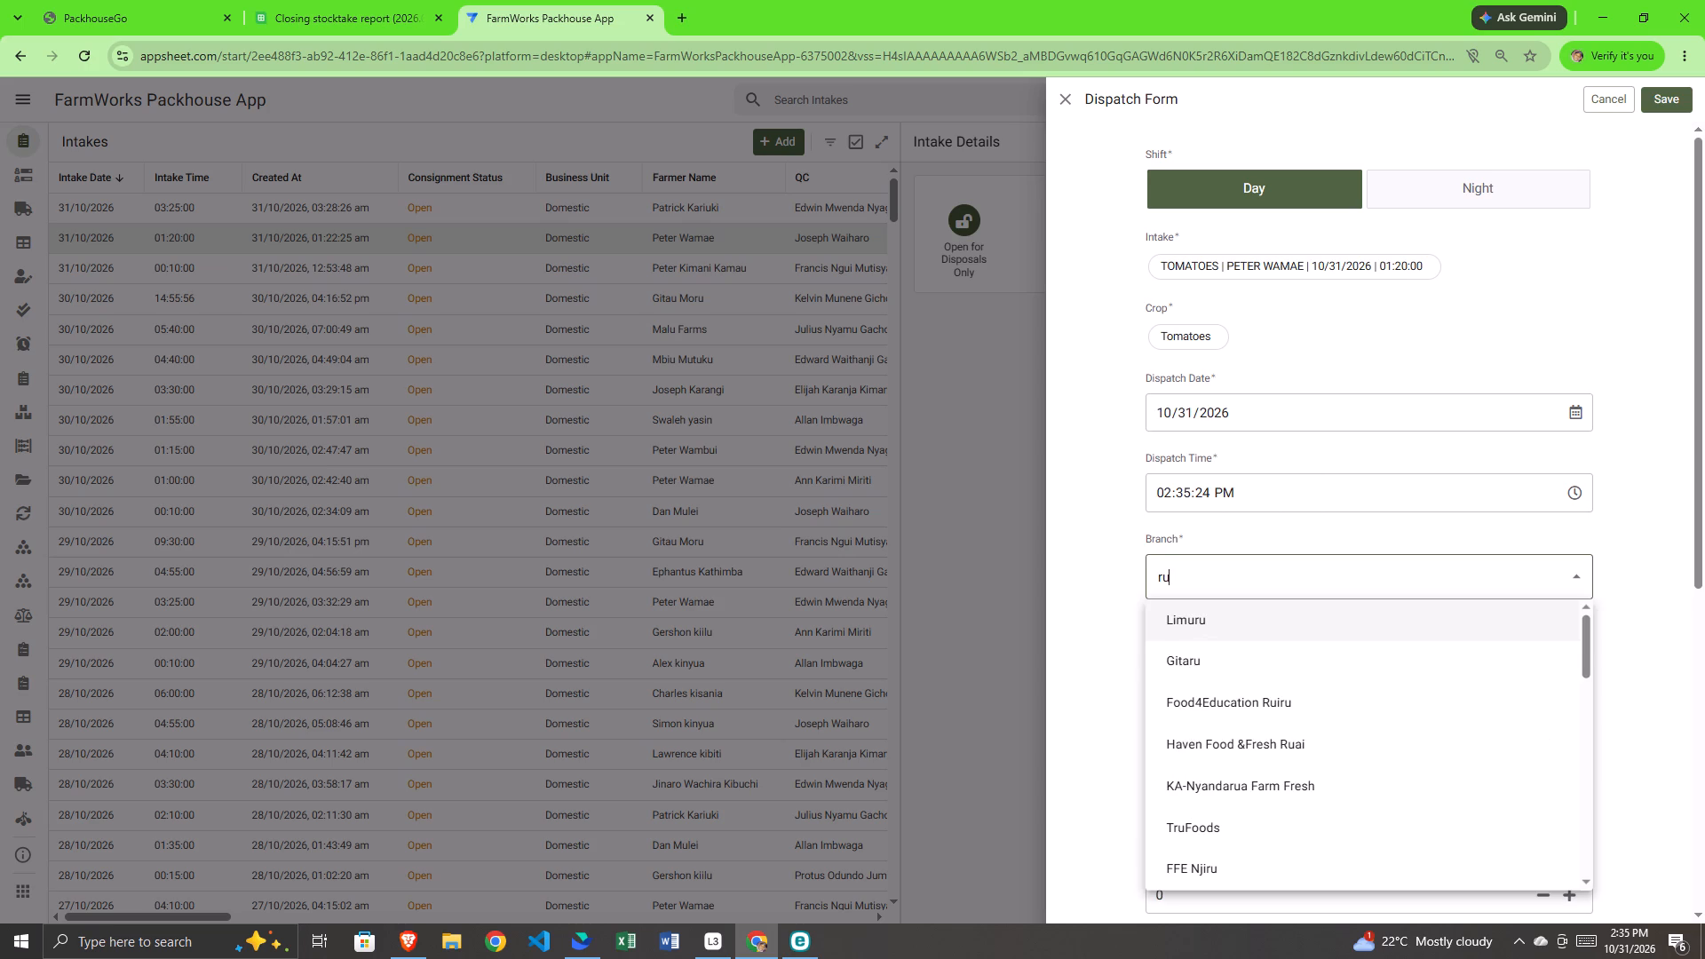
{"action": "type", "text": "ir"}
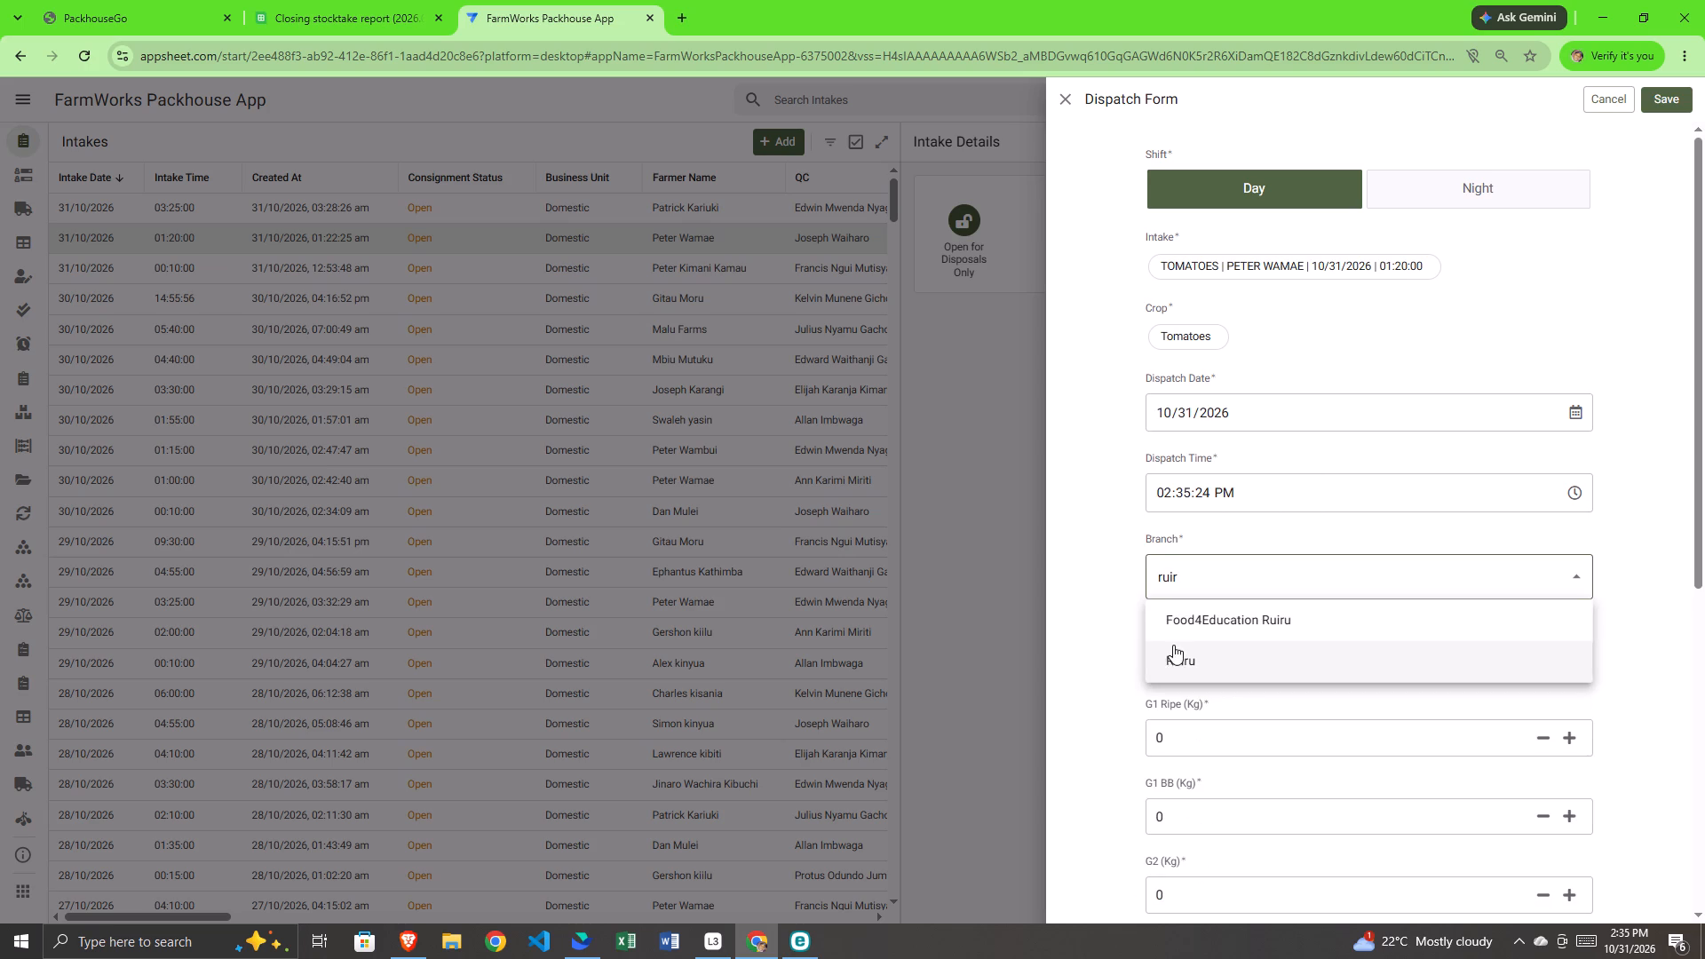
{"action": "left_click", "coordinate": [1175, 655]}
Set the tomato dispatch's G4 weight to 20 kg and save the dispatch.
{"action": "scroll", "coordinate": [1207, 729], "scroll_direction": "down", "scroll_amount": 3}
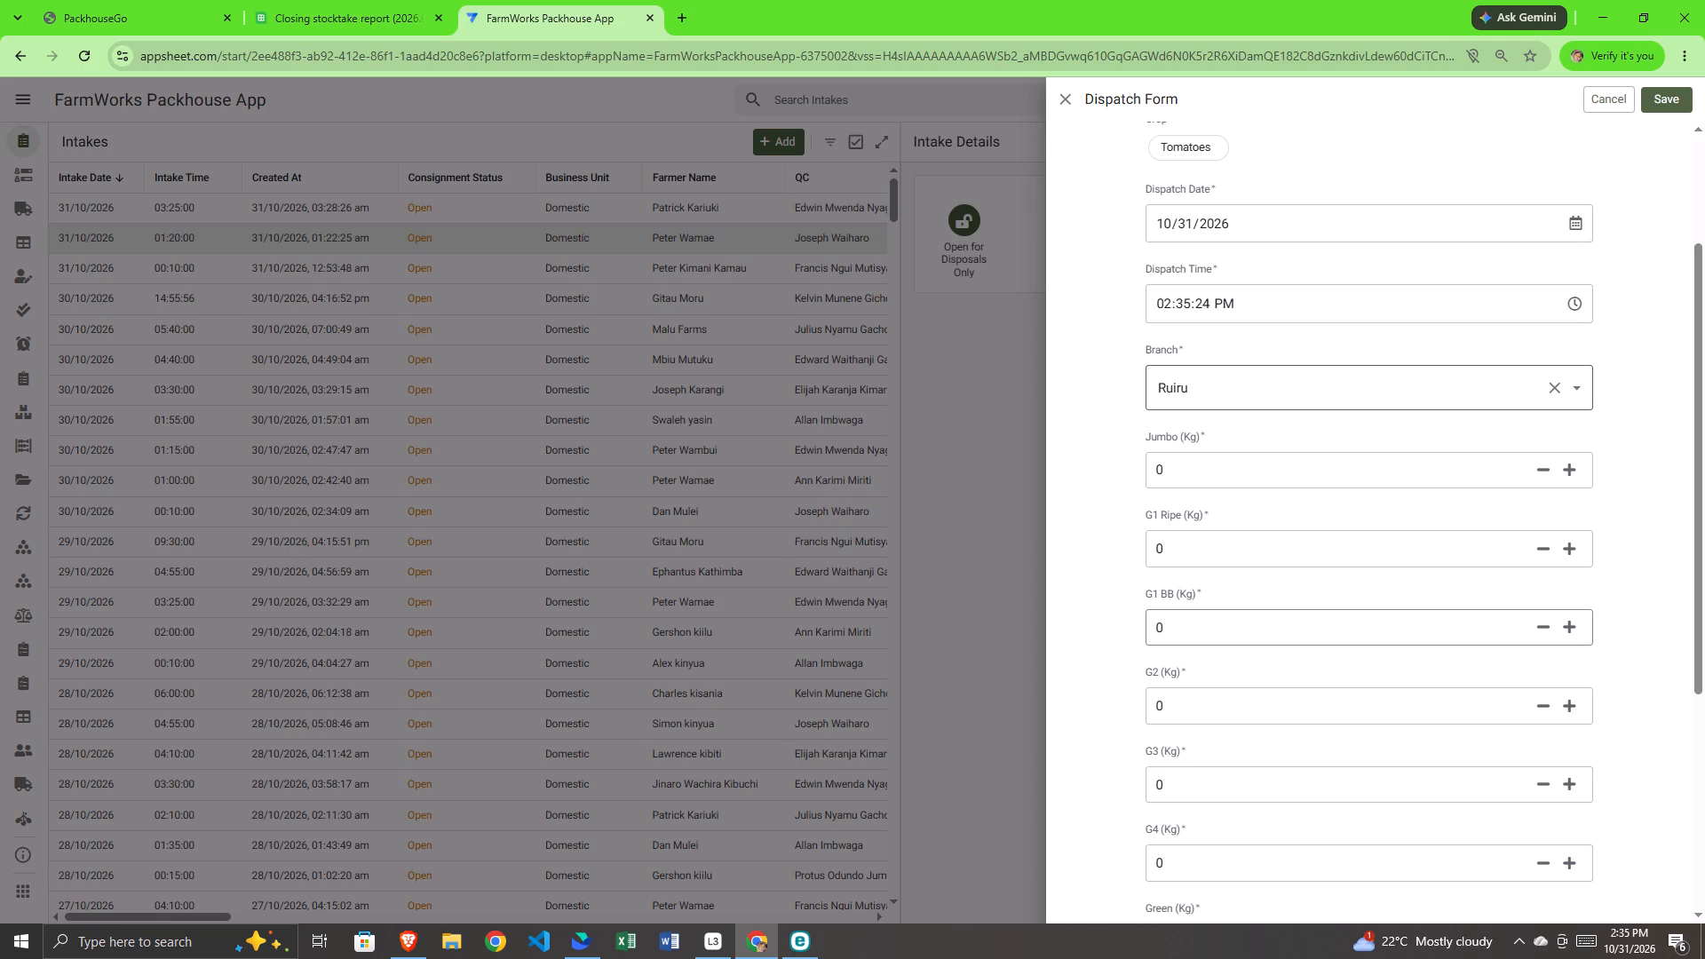
{"action": "scroll", "coordinate": [1196, 729], "scroll_direction": "down", "scroll_amount": 1}
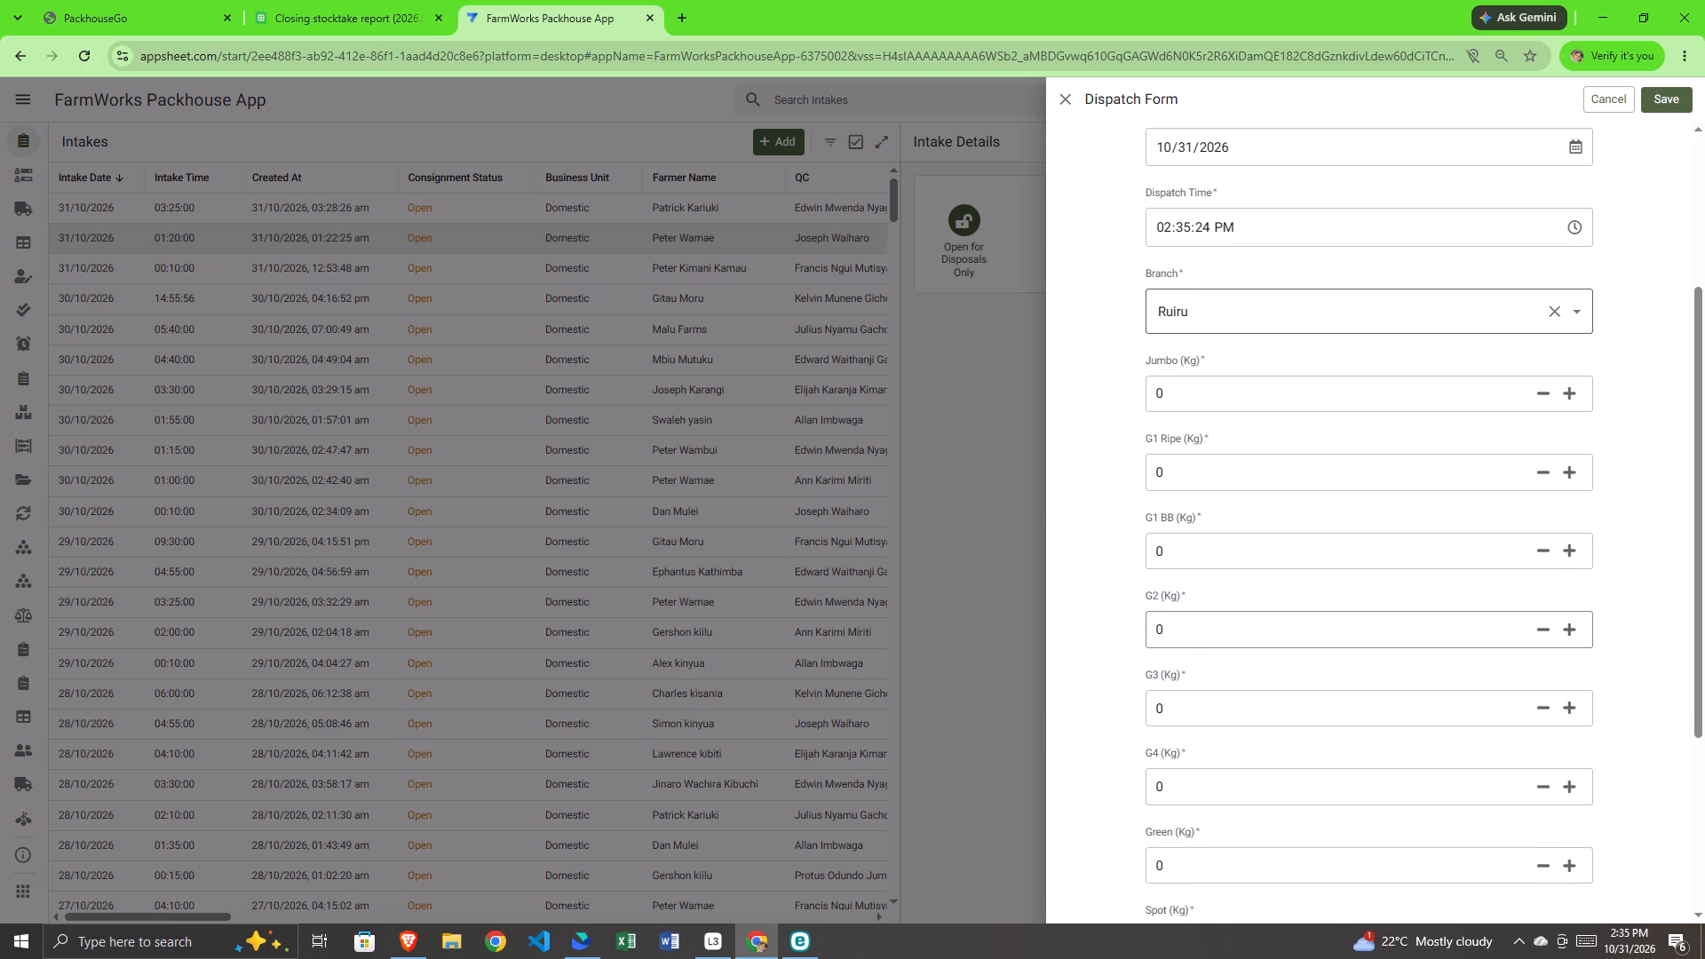
{"action": "scroll", "coordinate": [1172, 741], "scroll_direction": "down", "scroll_amount": 1}
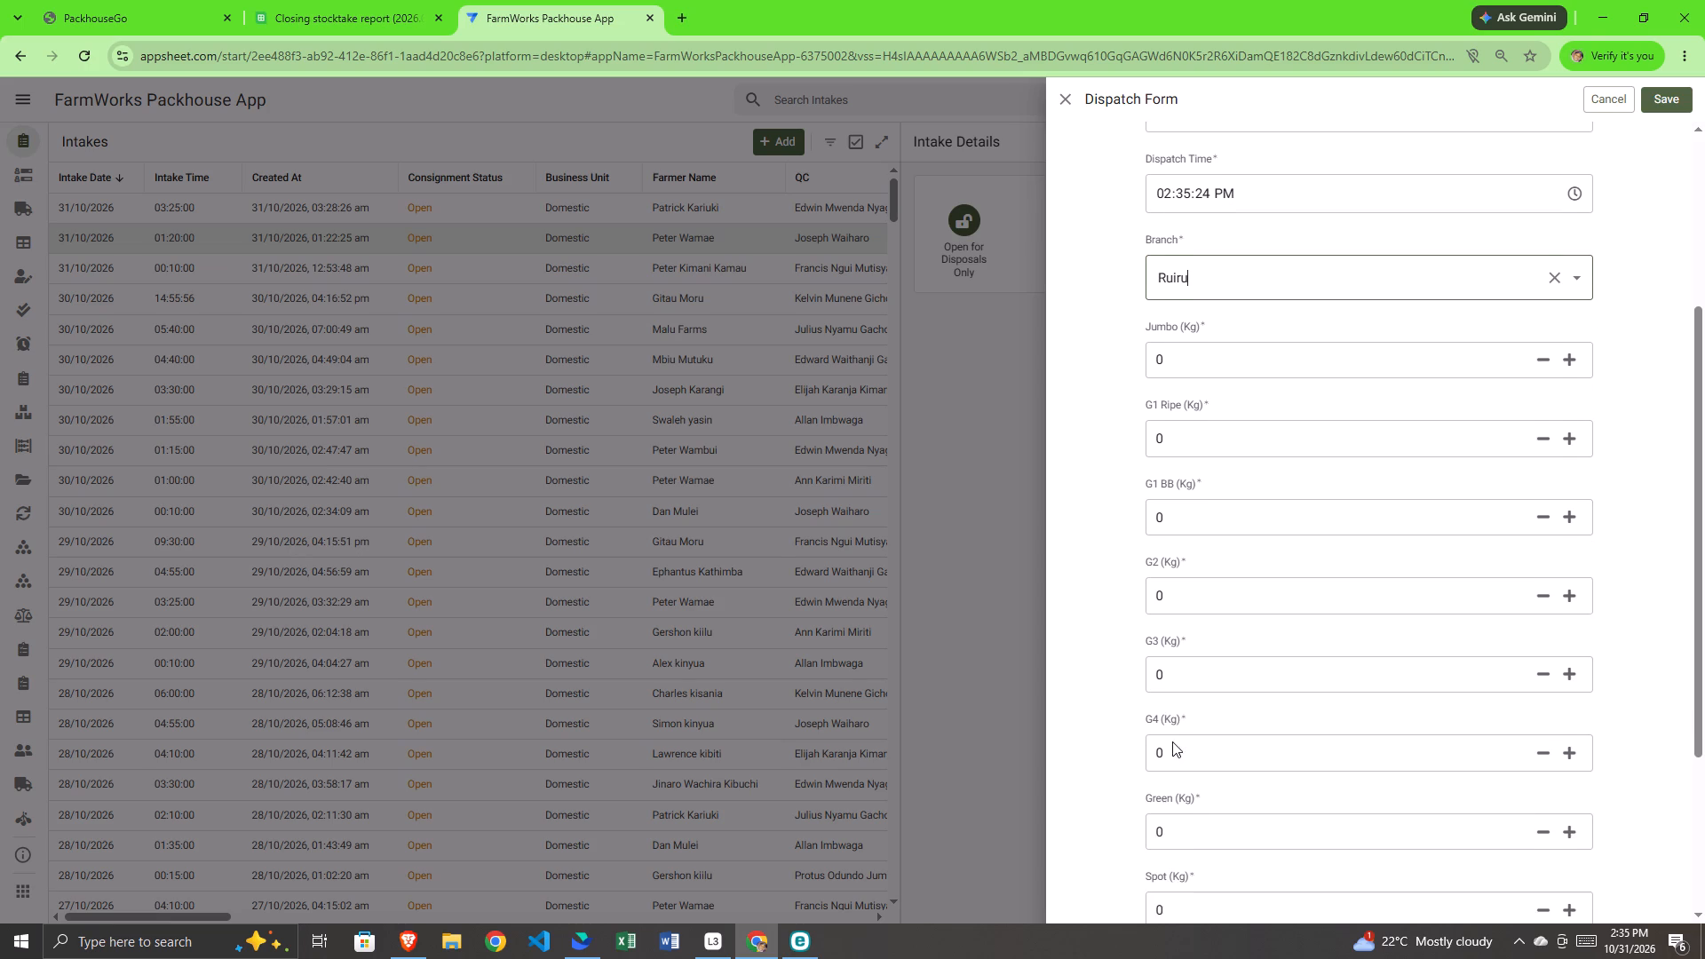
{"action": "left_click", "coordinate": [1186, 747]}
{"action": "key", "text": "BackSpace"}
{"action": "type", "text": "20"}
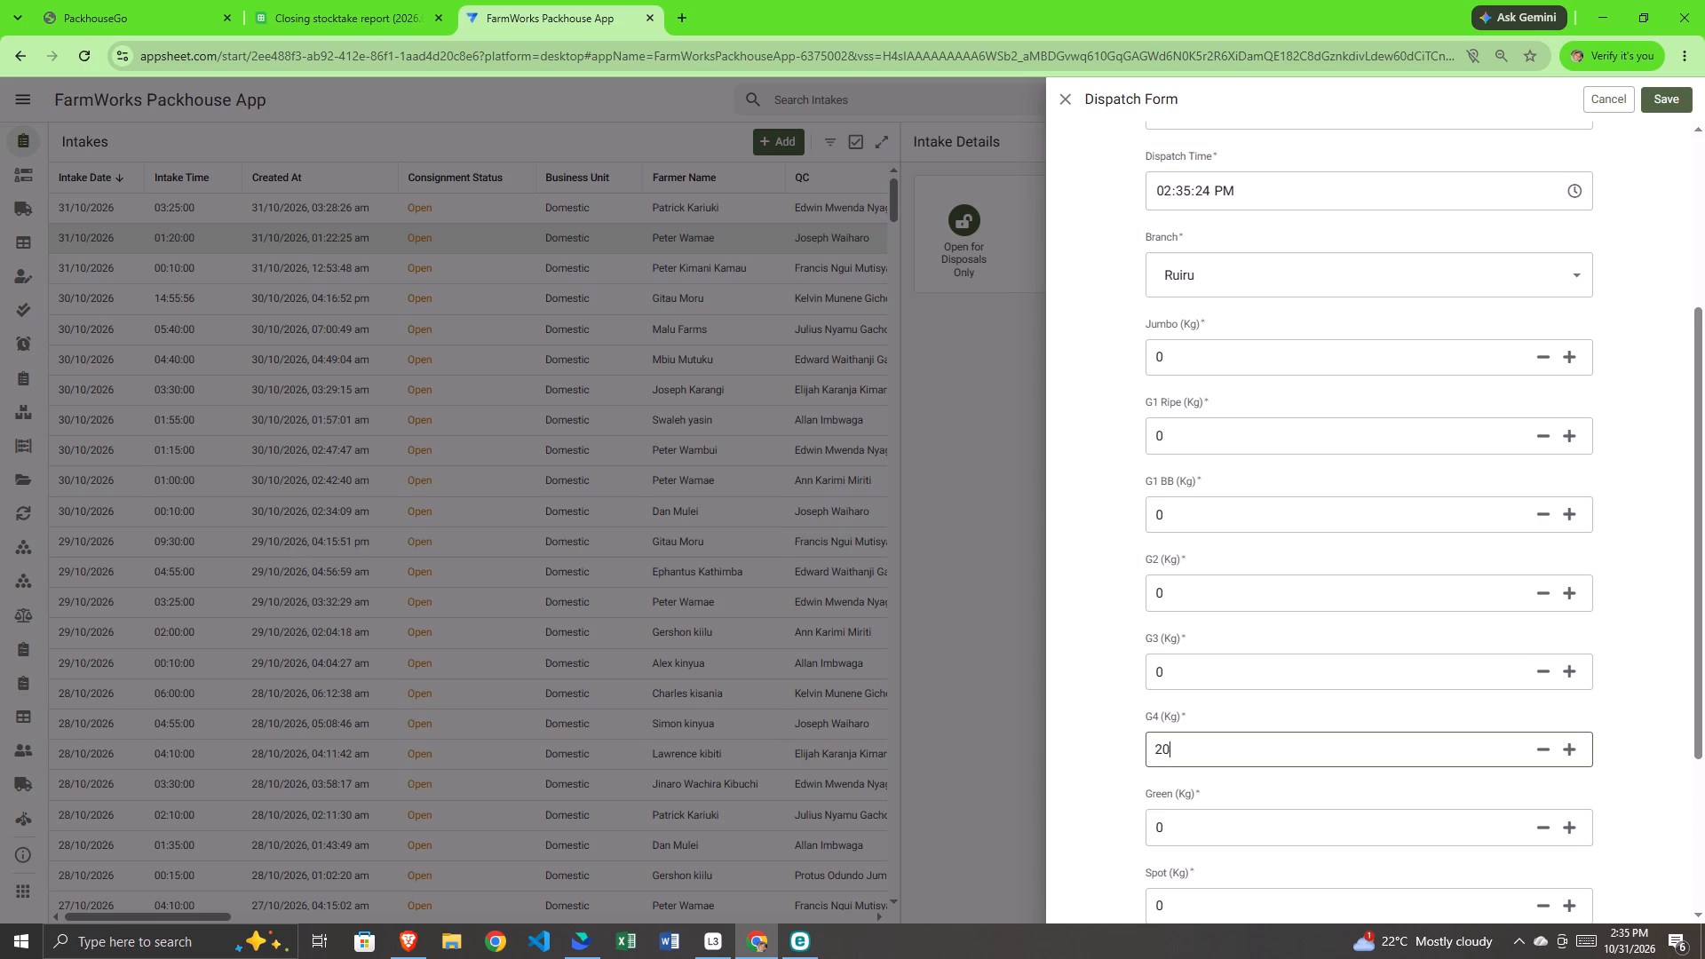
{"action": "left_click", "coordinate": [1223, 798]}
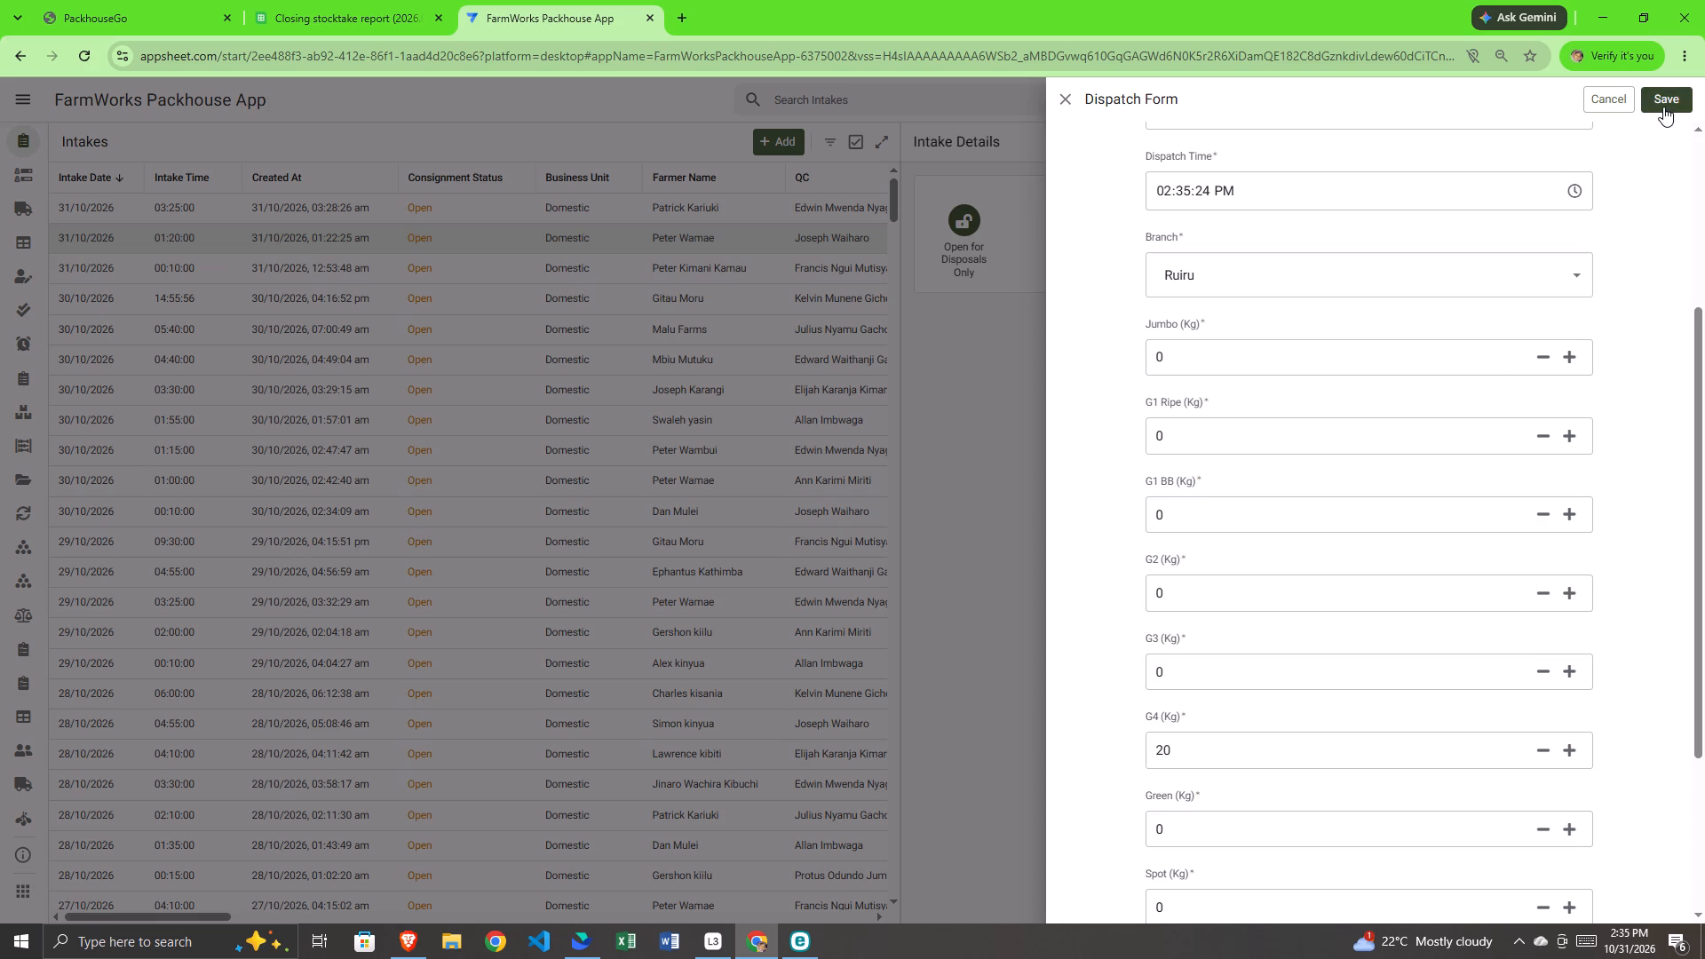
{"action": "left_click", "coordinate": [1663, 107]}
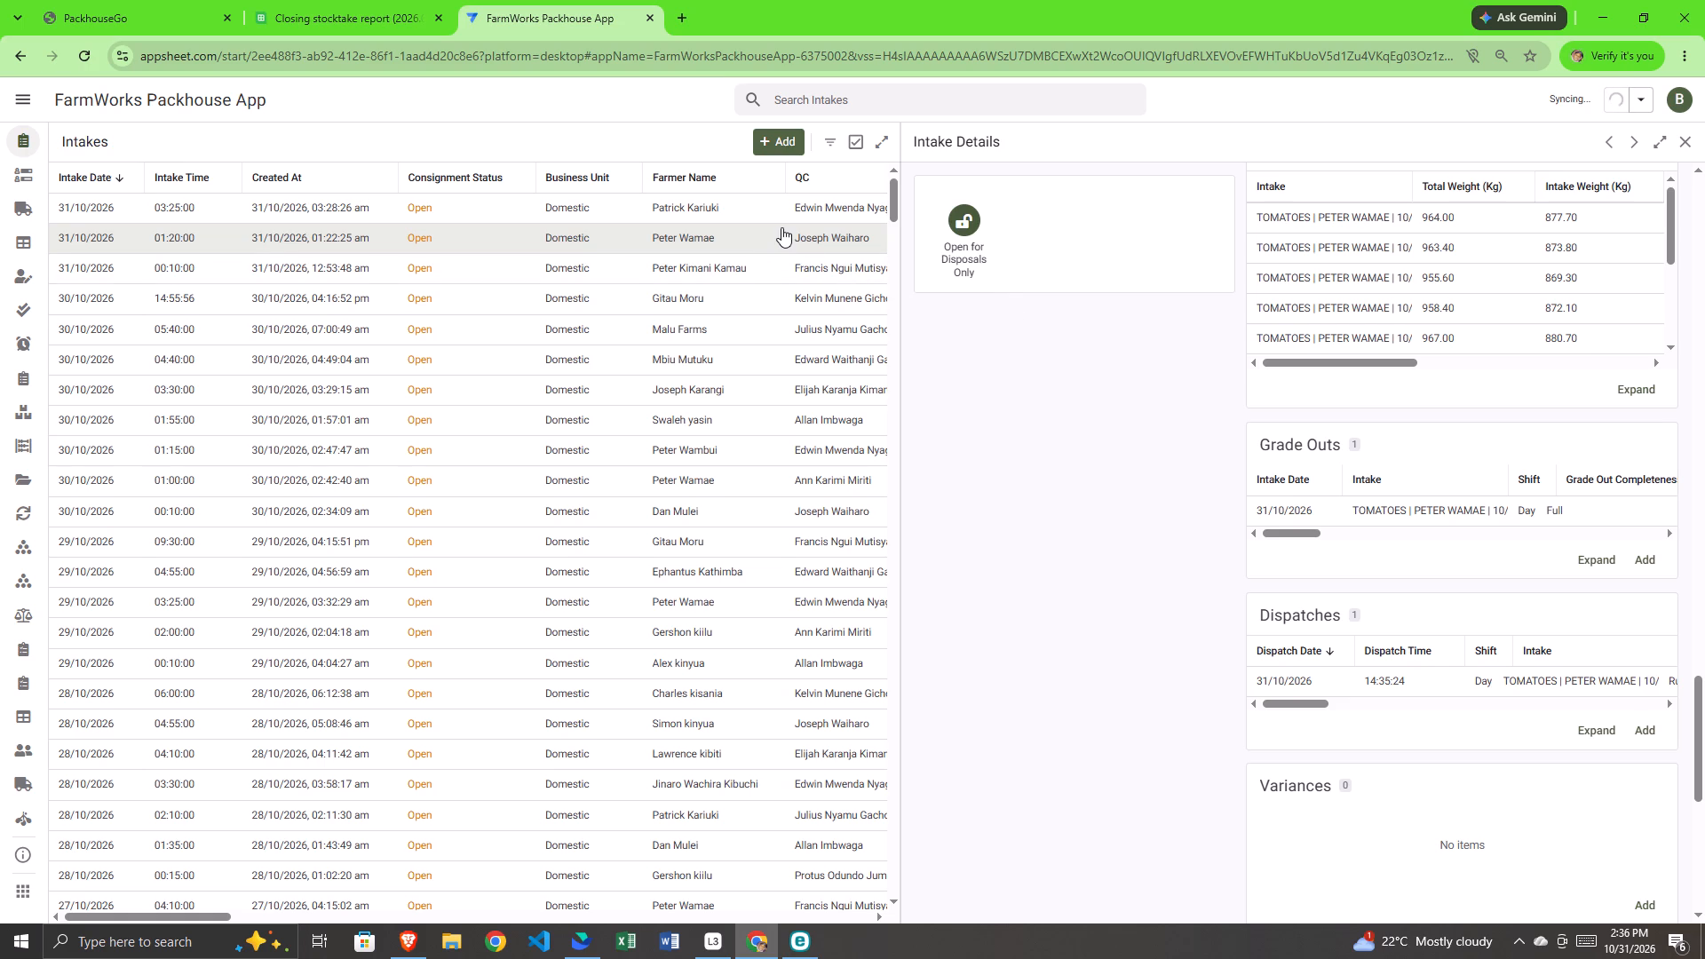
Edit the new Ruiru tomato dispatch to set G3 to 20 kg, save it, and close the dispatch and intake details.
{"action": "left_click", "coordinate": [704, 237]}
{"action": "left_click", "coordinate": [1487, 679]}
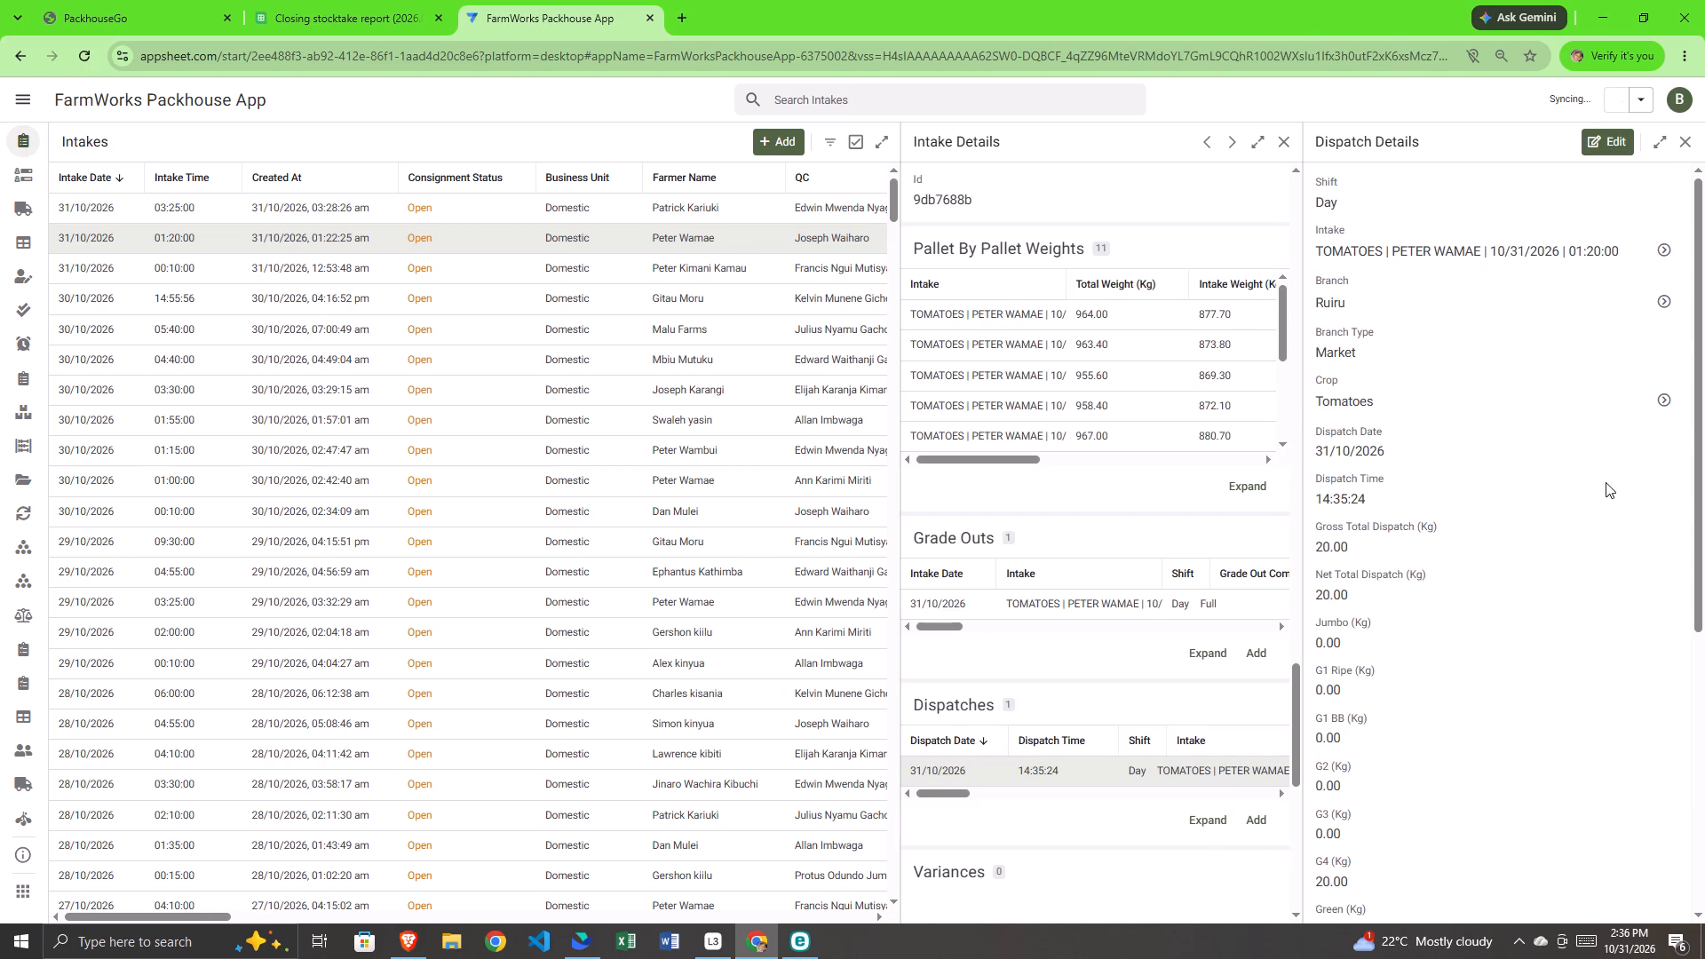
{"action": "left_click", "coordinate": [1608, 133]}
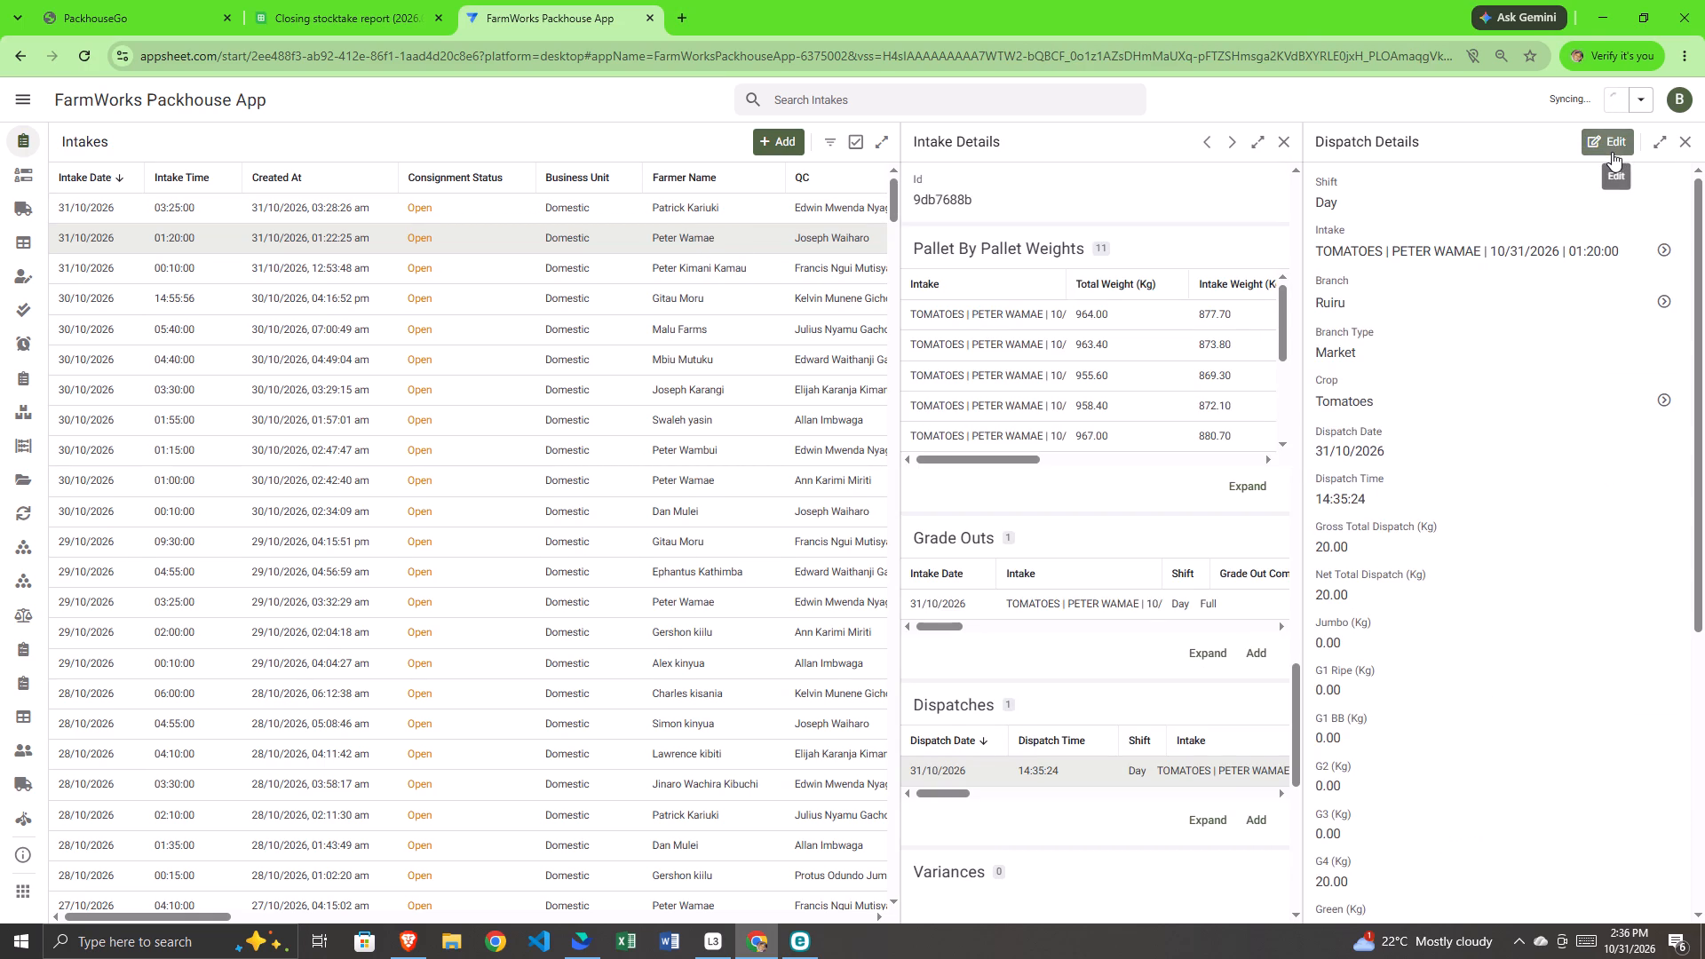
{"action": "scroll", "coordinate": [1171, 652], "scroll_direction": "down", "scroll_amount": 3}
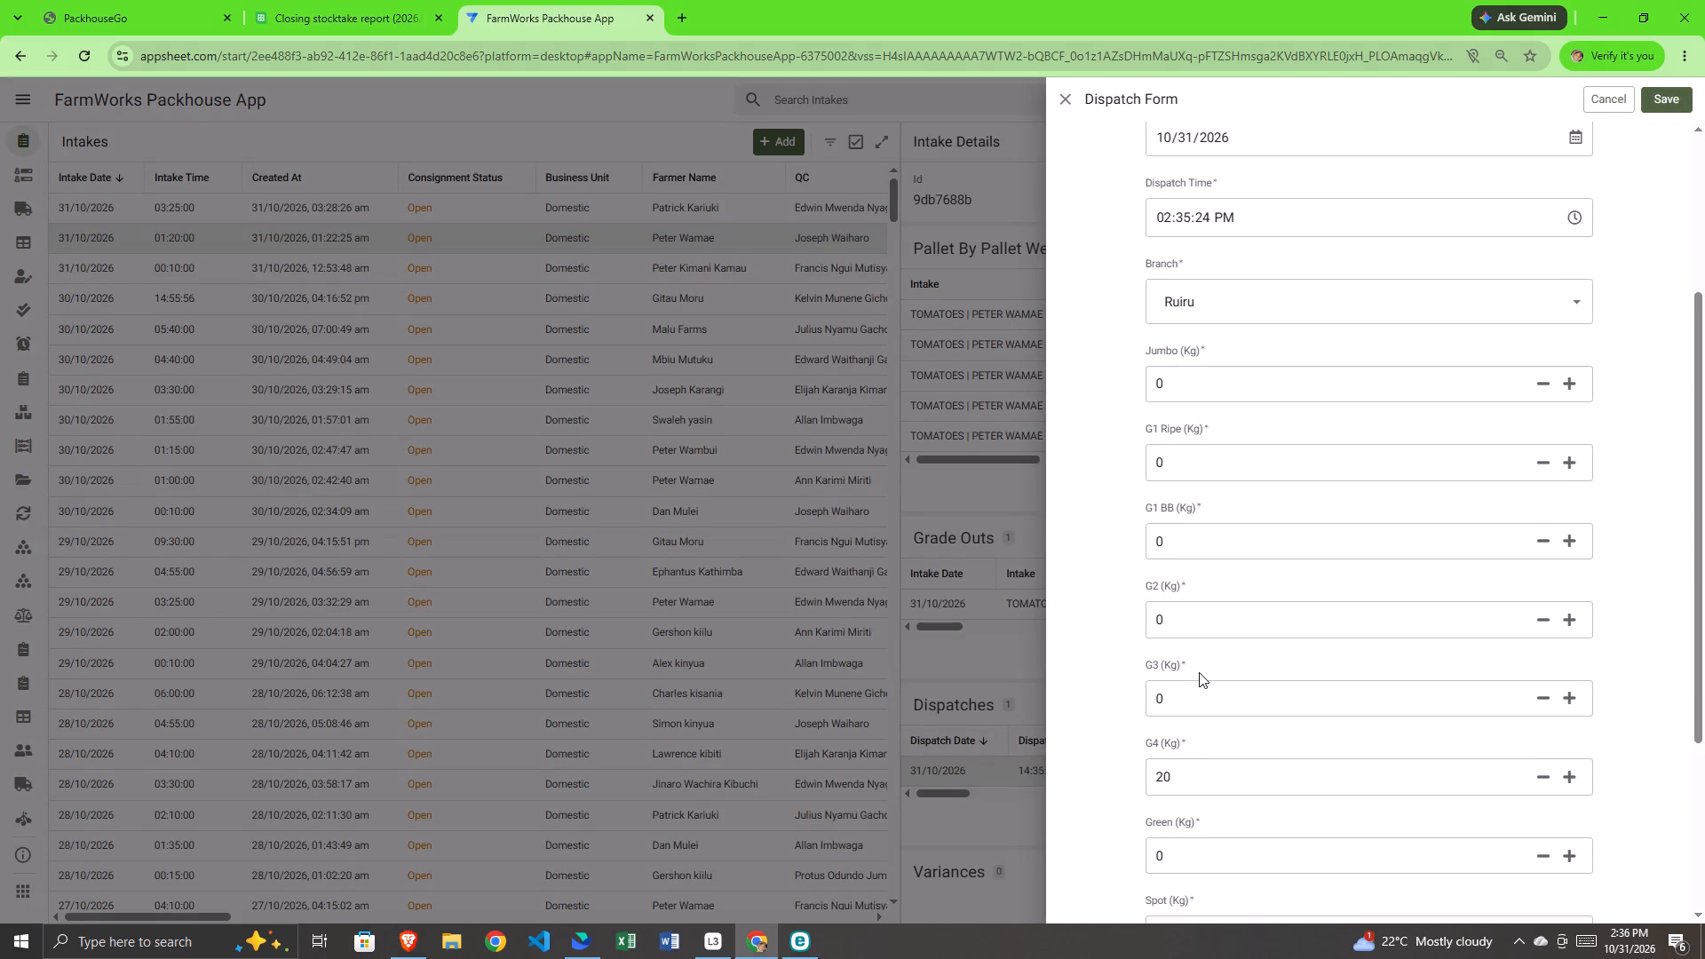
{"action": "left_click", "coordinate": [1189, 701]}
{"action": "key", "text": "BackSpace"}
{"action": "type", "text": "20"}
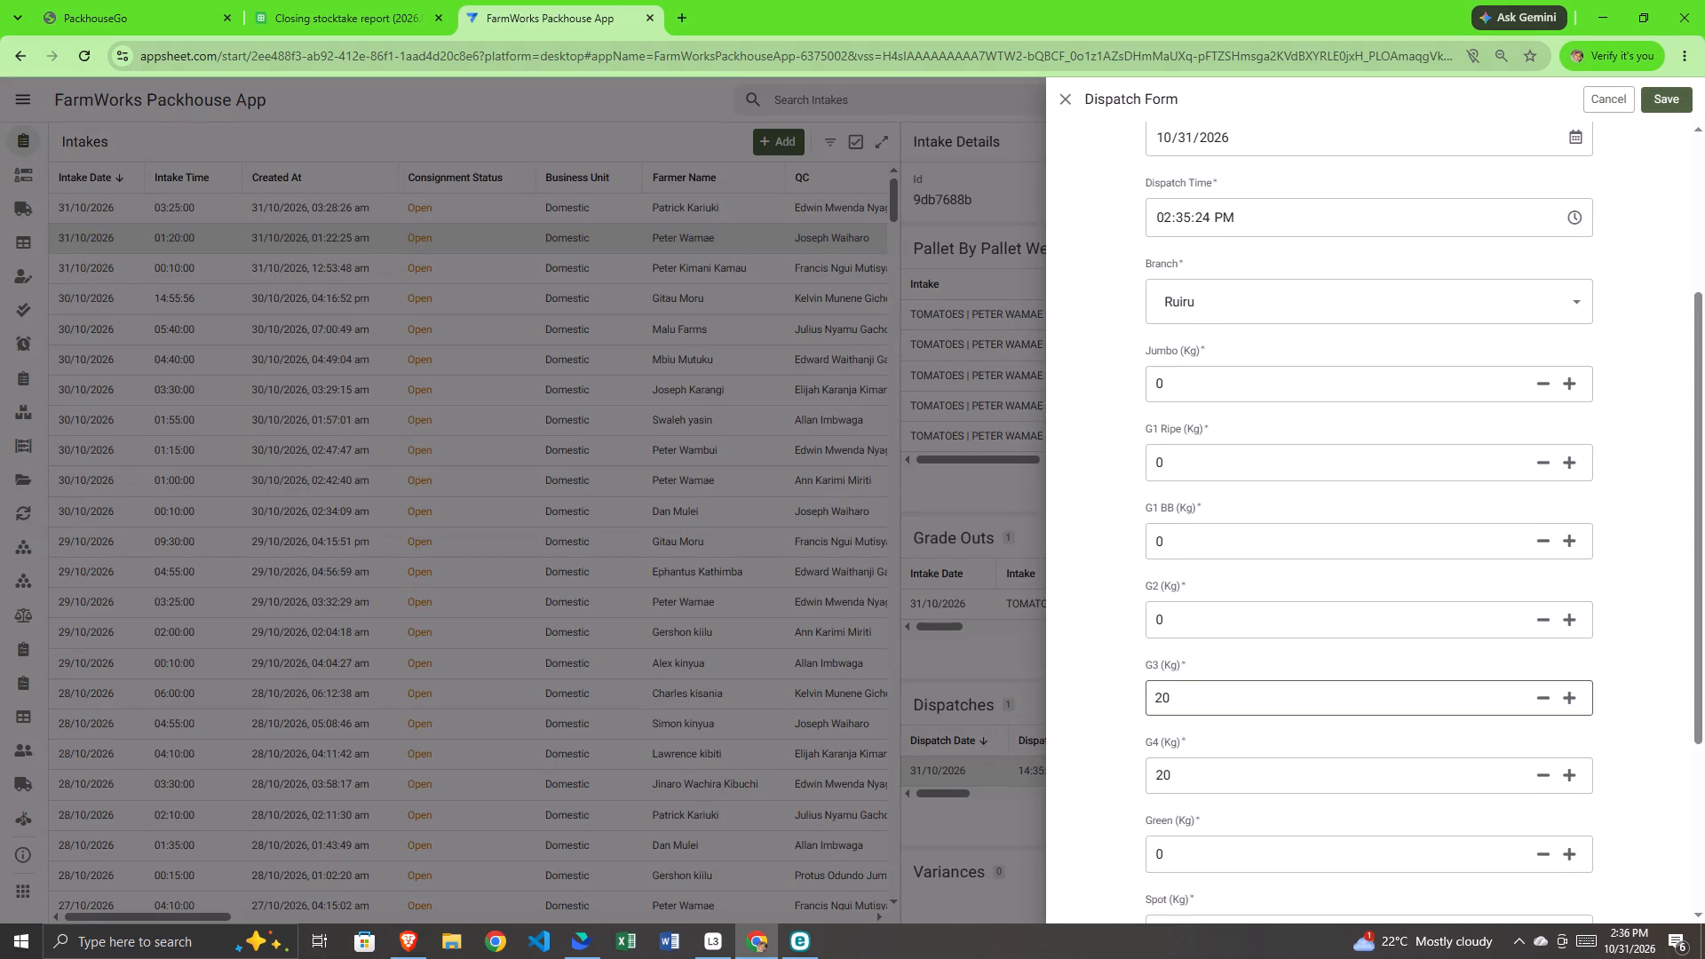
{"action": "left_click", "coordinate": [1202, 755]}
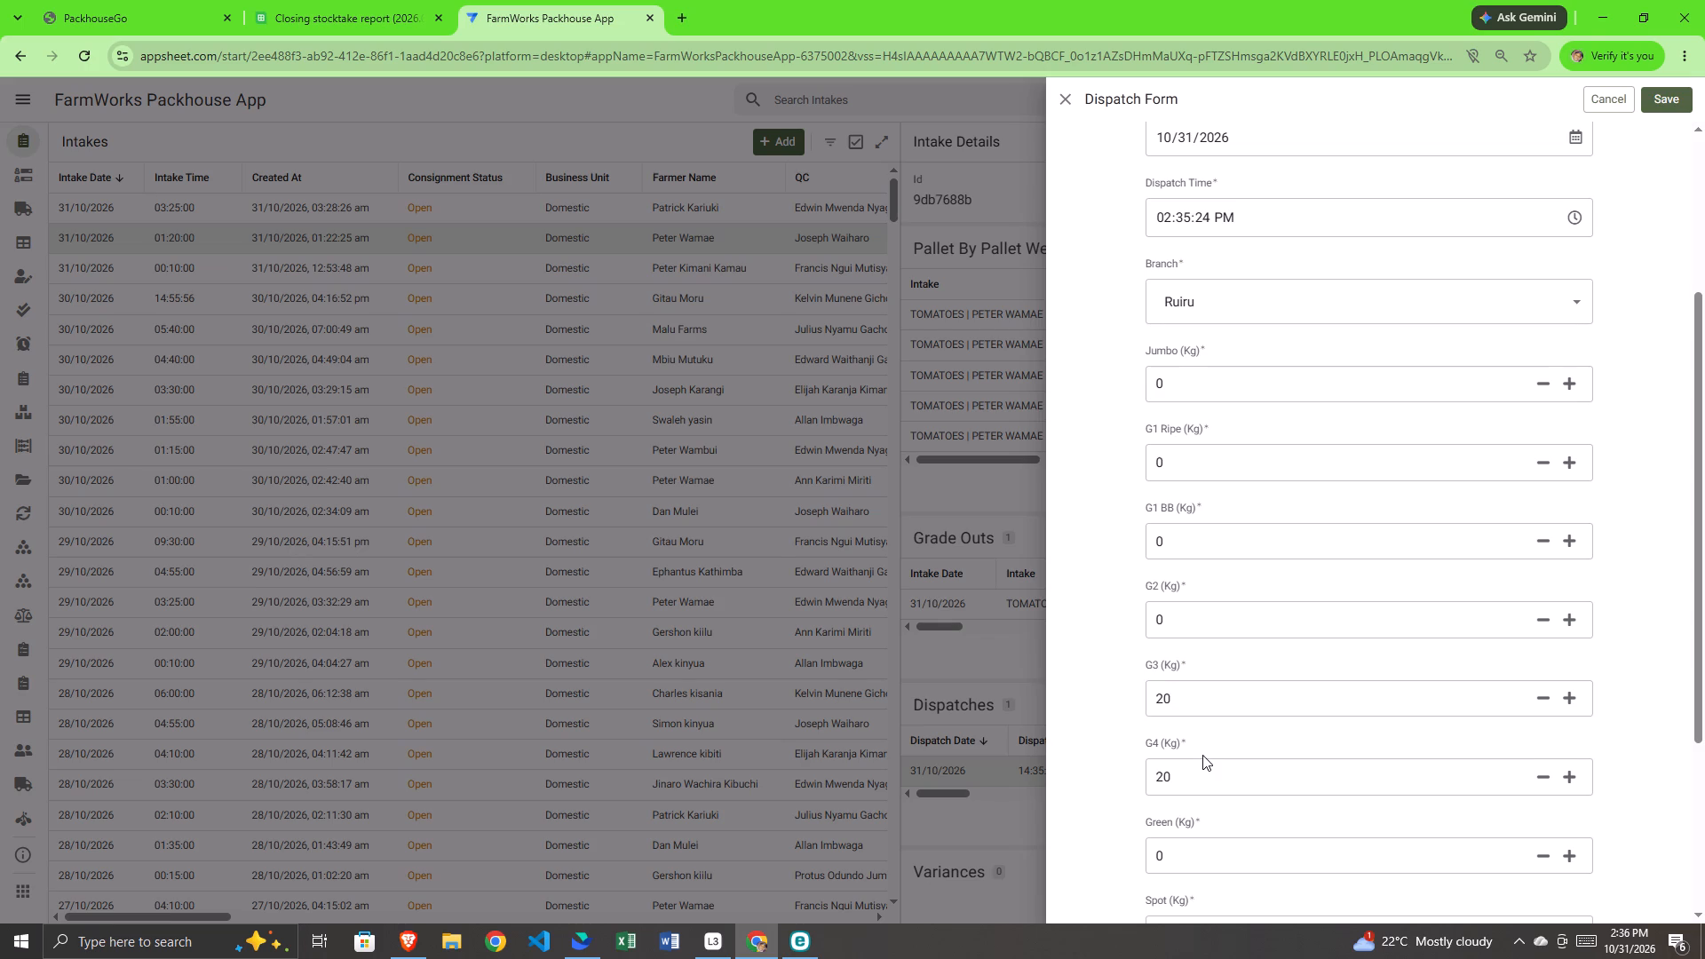
{"action": "left_click", "coordinate": [1653, 99]}
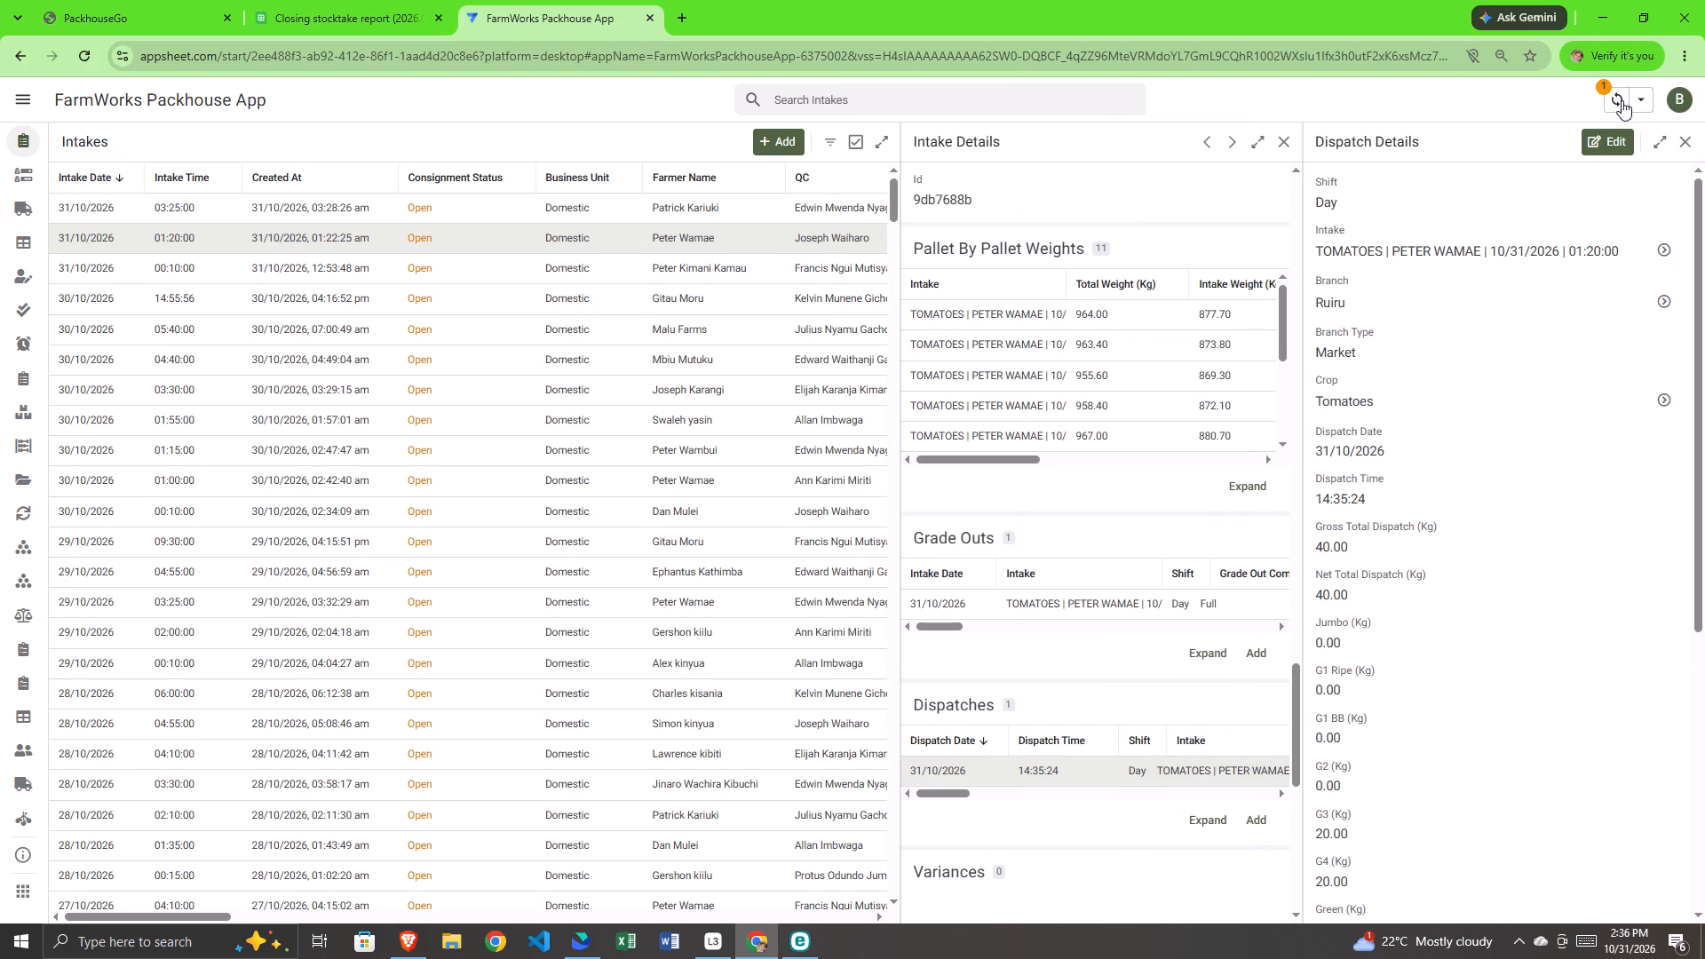
{"action": "left_click", "coordinate": [1681, 147]}
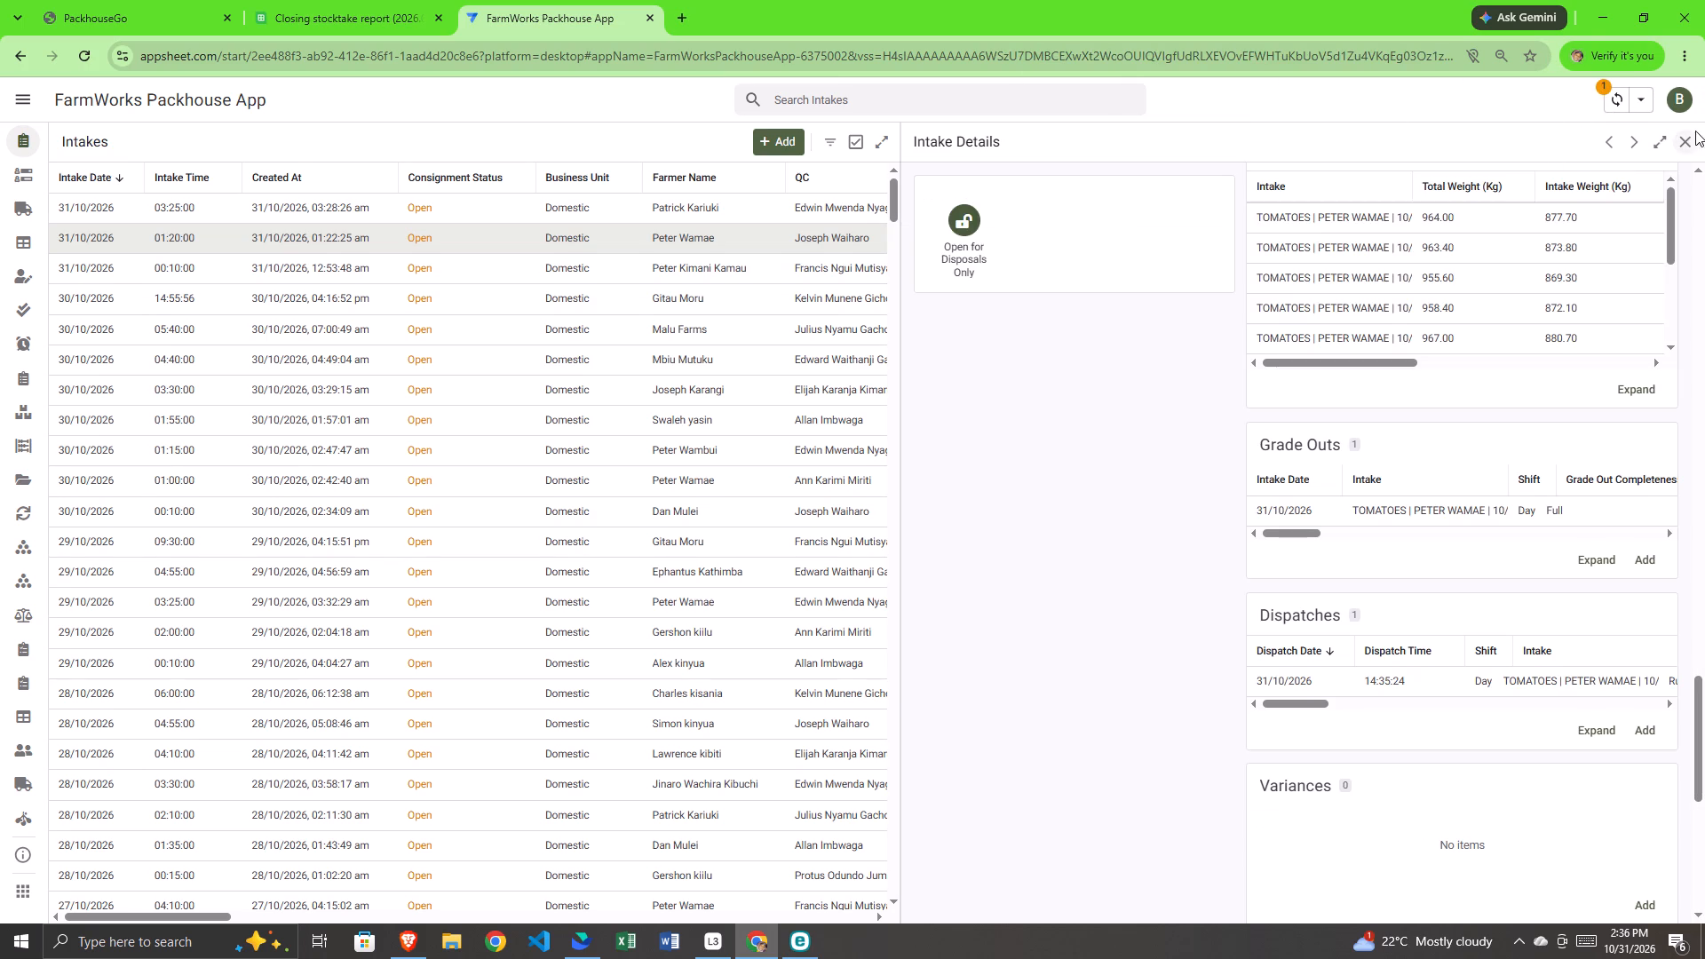
{"action": "left_click", "coordinate": [1695, 144]}
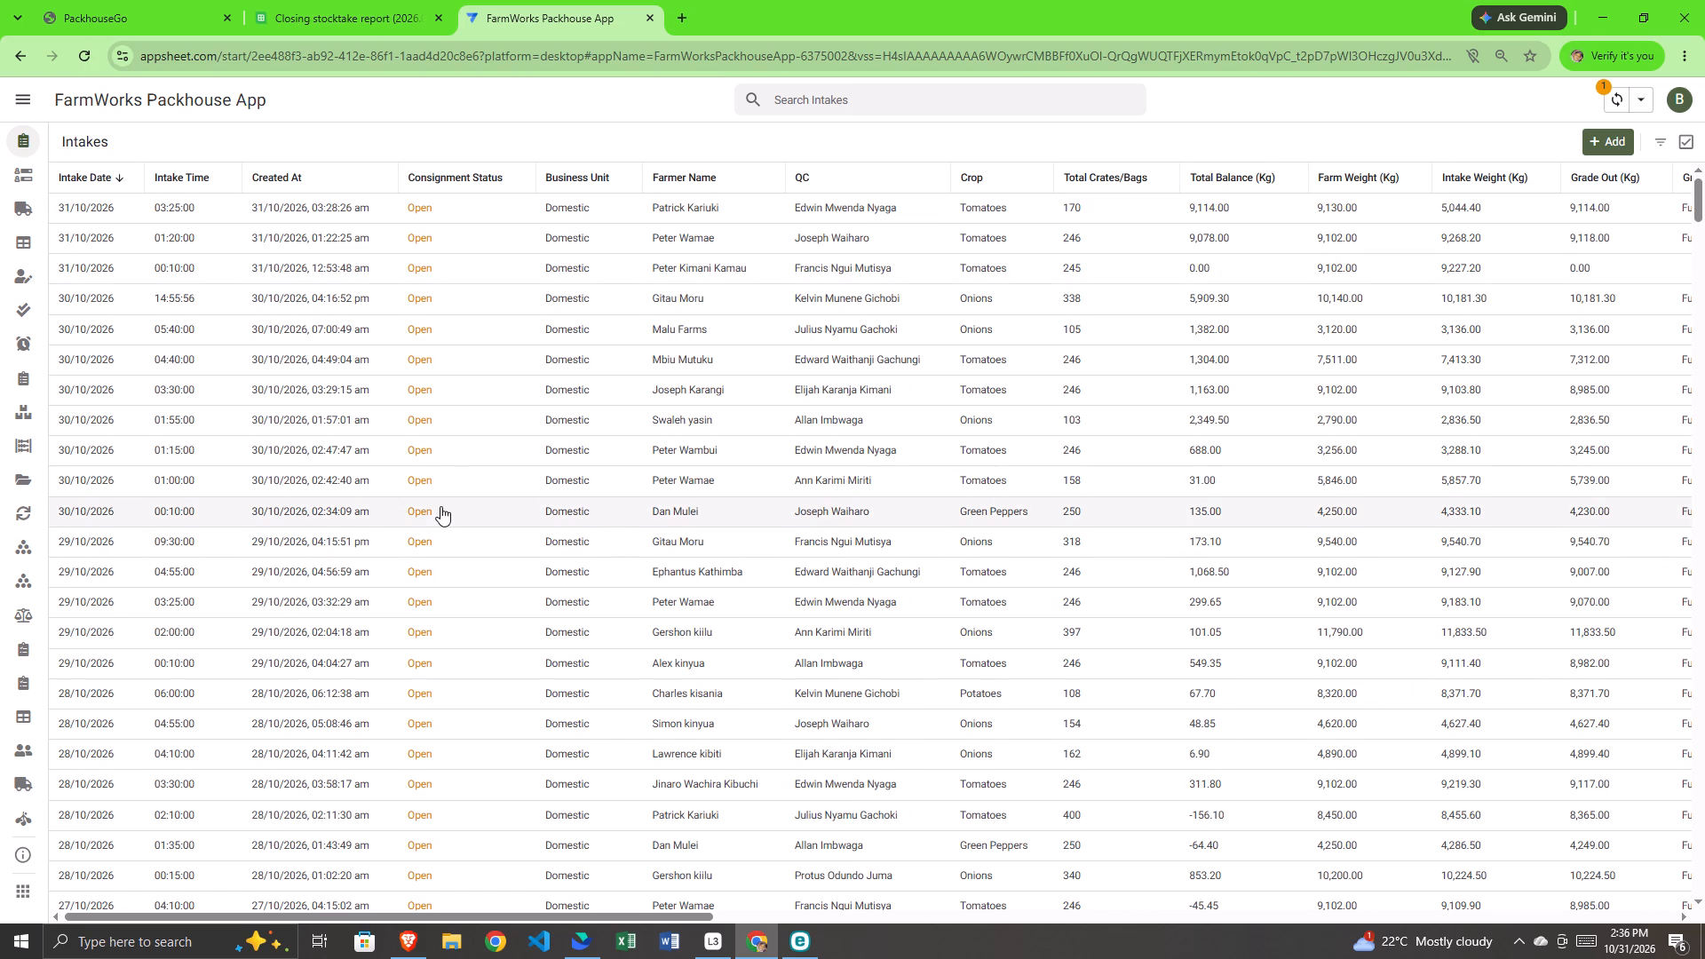
Add a dispatch to the 28/10/2026 06:00 potato intake with Day shift, dispatch date 10/31/2026 and branch Ruiru.
{"action": "left_click", "coordinate": [797, 698]}
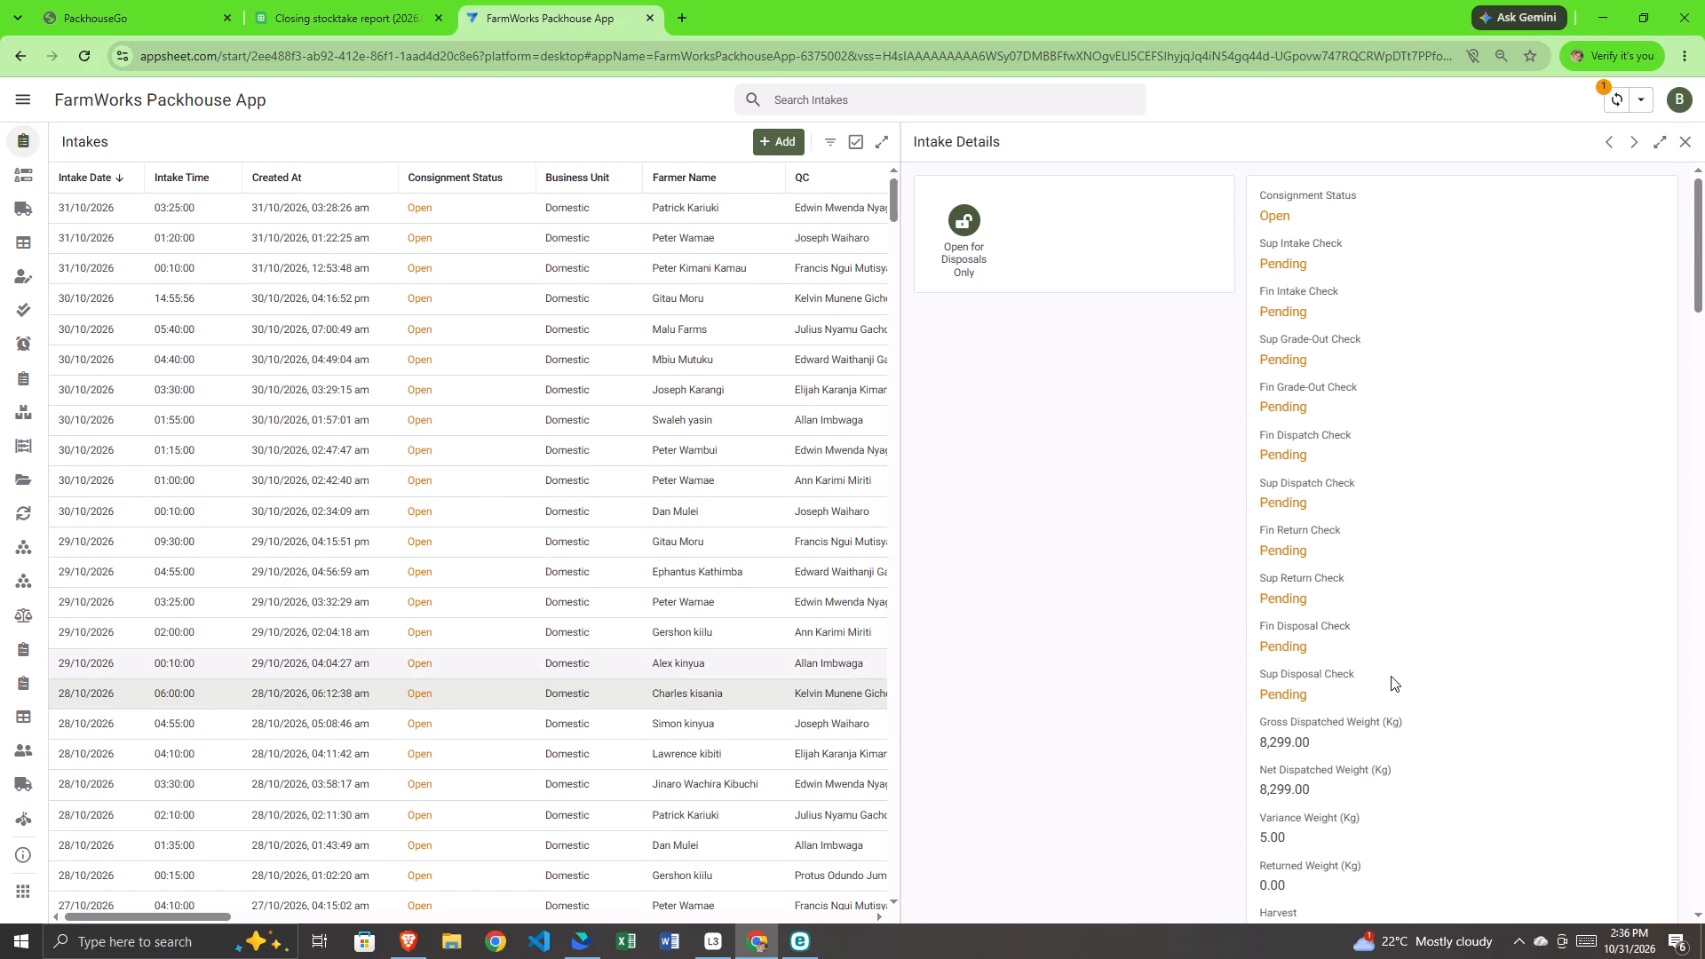
{"action": "scroll", "coordinate": [1637, 637], "scroll_direction": "down", "scroll_amount": 8}
{"action": "scroll", "coordinate": [1517, 720], "scroll_direction": "down", "scroll_amount": 3}
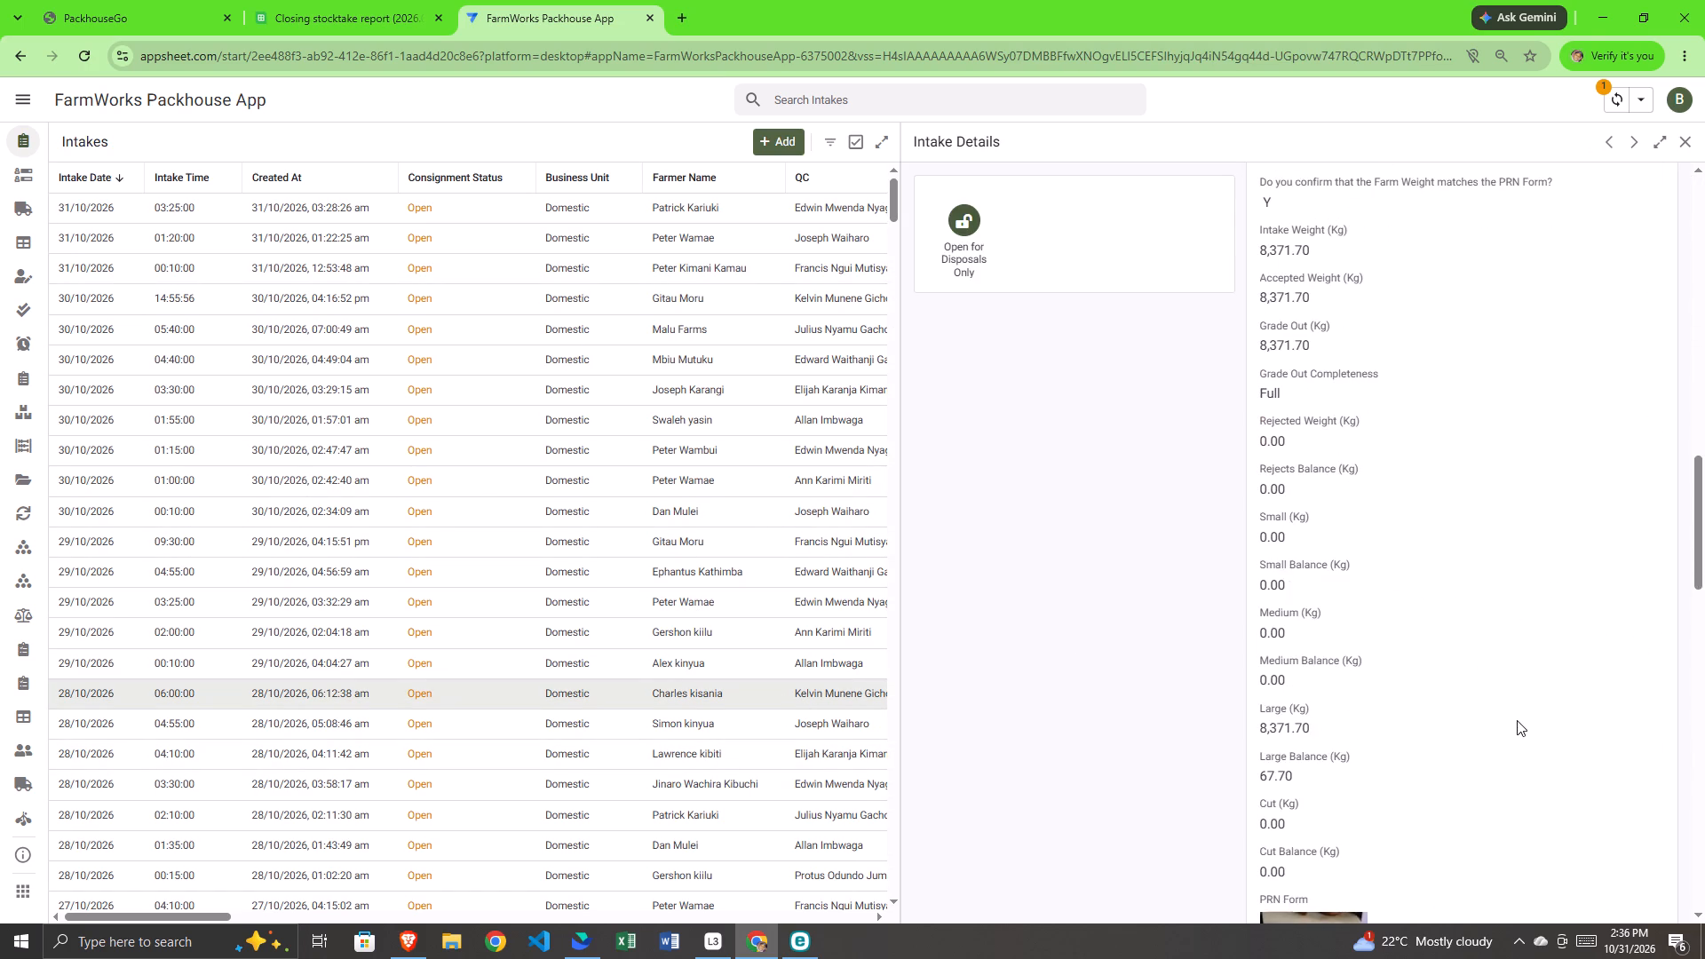
{"action": "scroll", "coordinate": [1517, 720], "scroll_direction": "down", "scroll_amount": 4}
{"action": "scroll", "coordinate": [1490, 567], "scroll_direction": "down", "scroll_amount": 3}
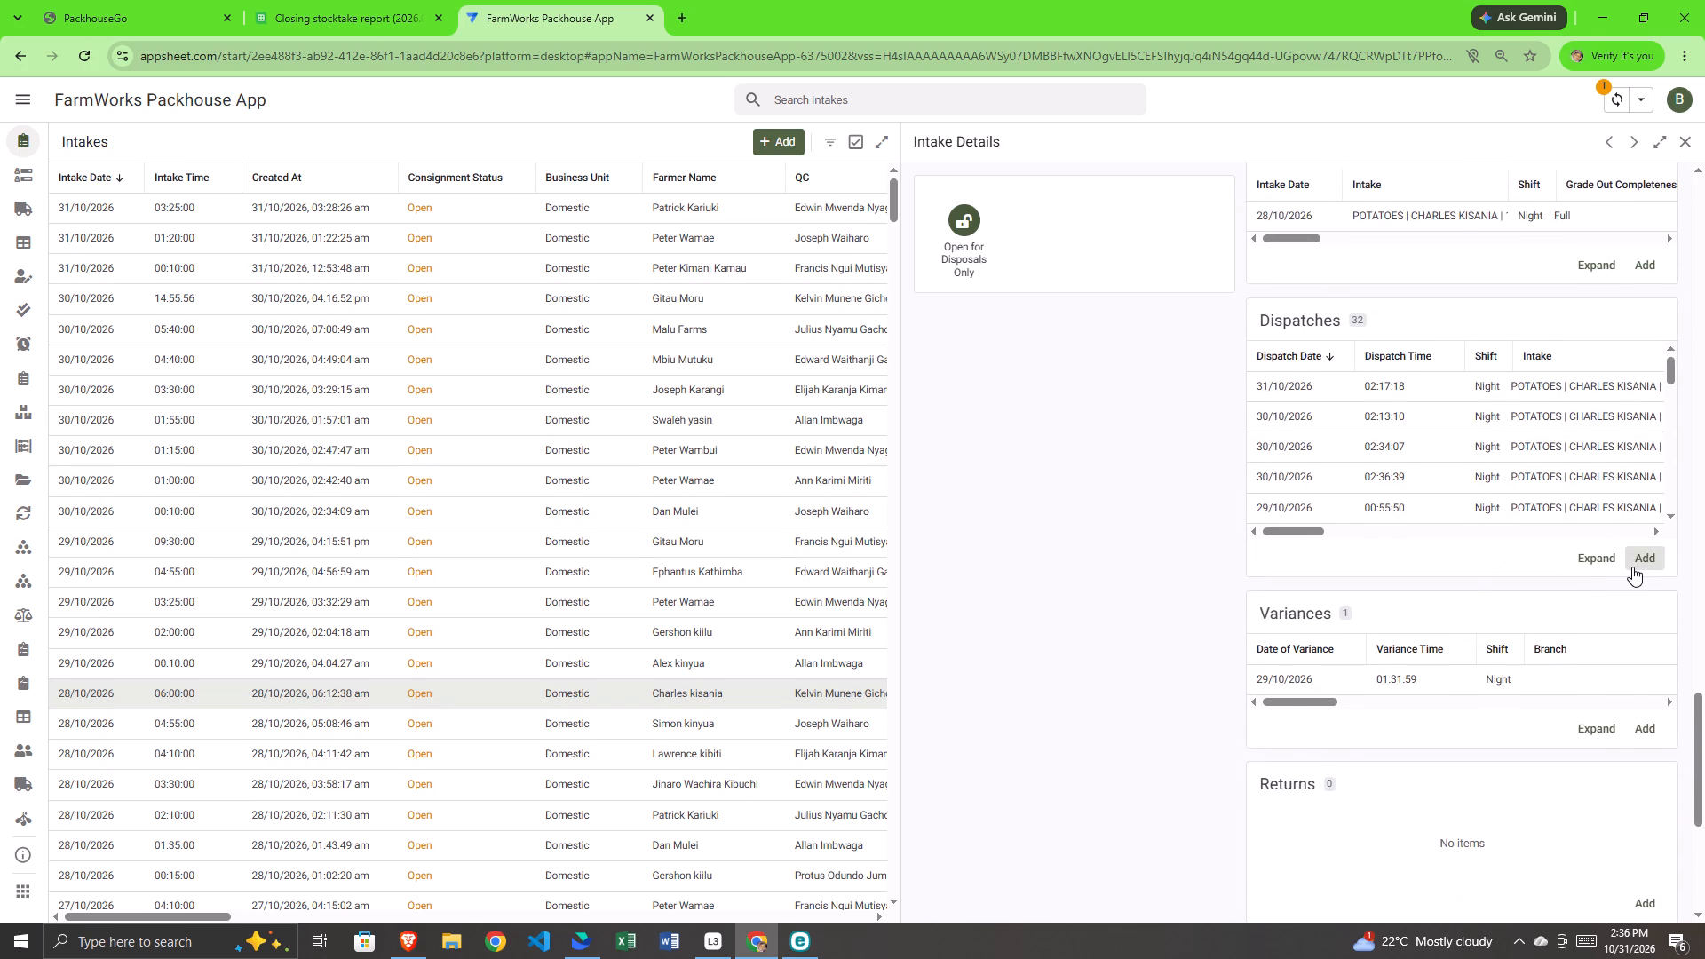
{"action": "left_click", "coordinate": [1635, 567]}
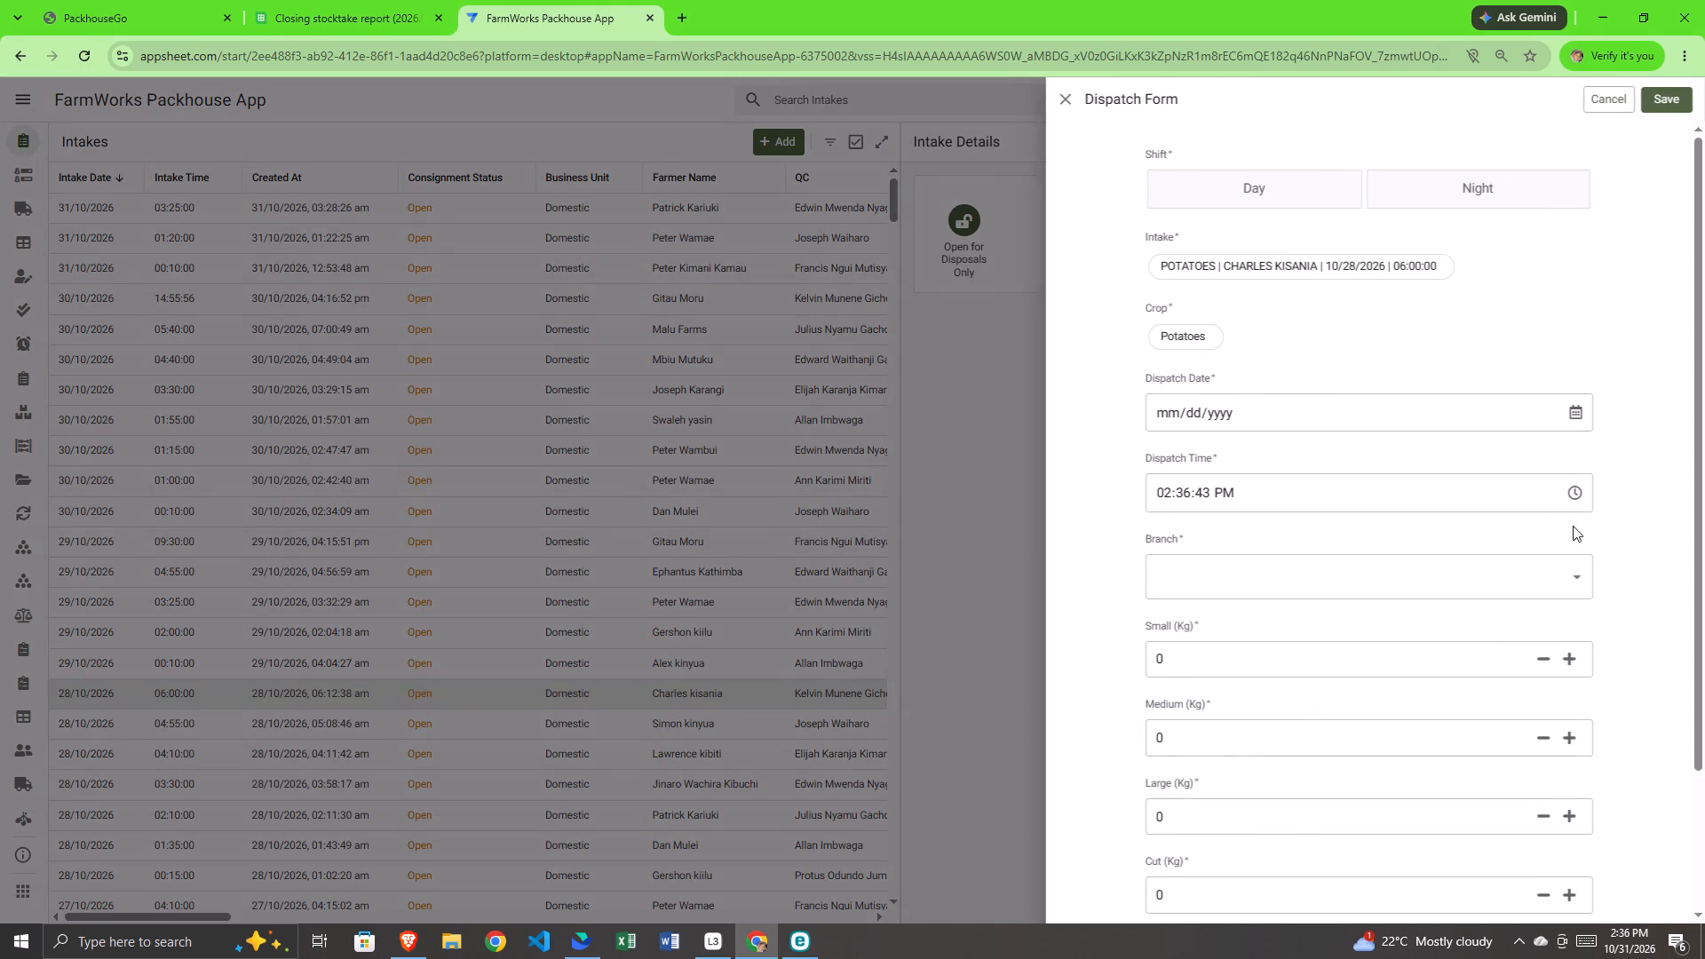
{"action": "left_click", "coordinate": [1273, 194]}
{"action": "left_click", "coordinate": [1575, 413]}
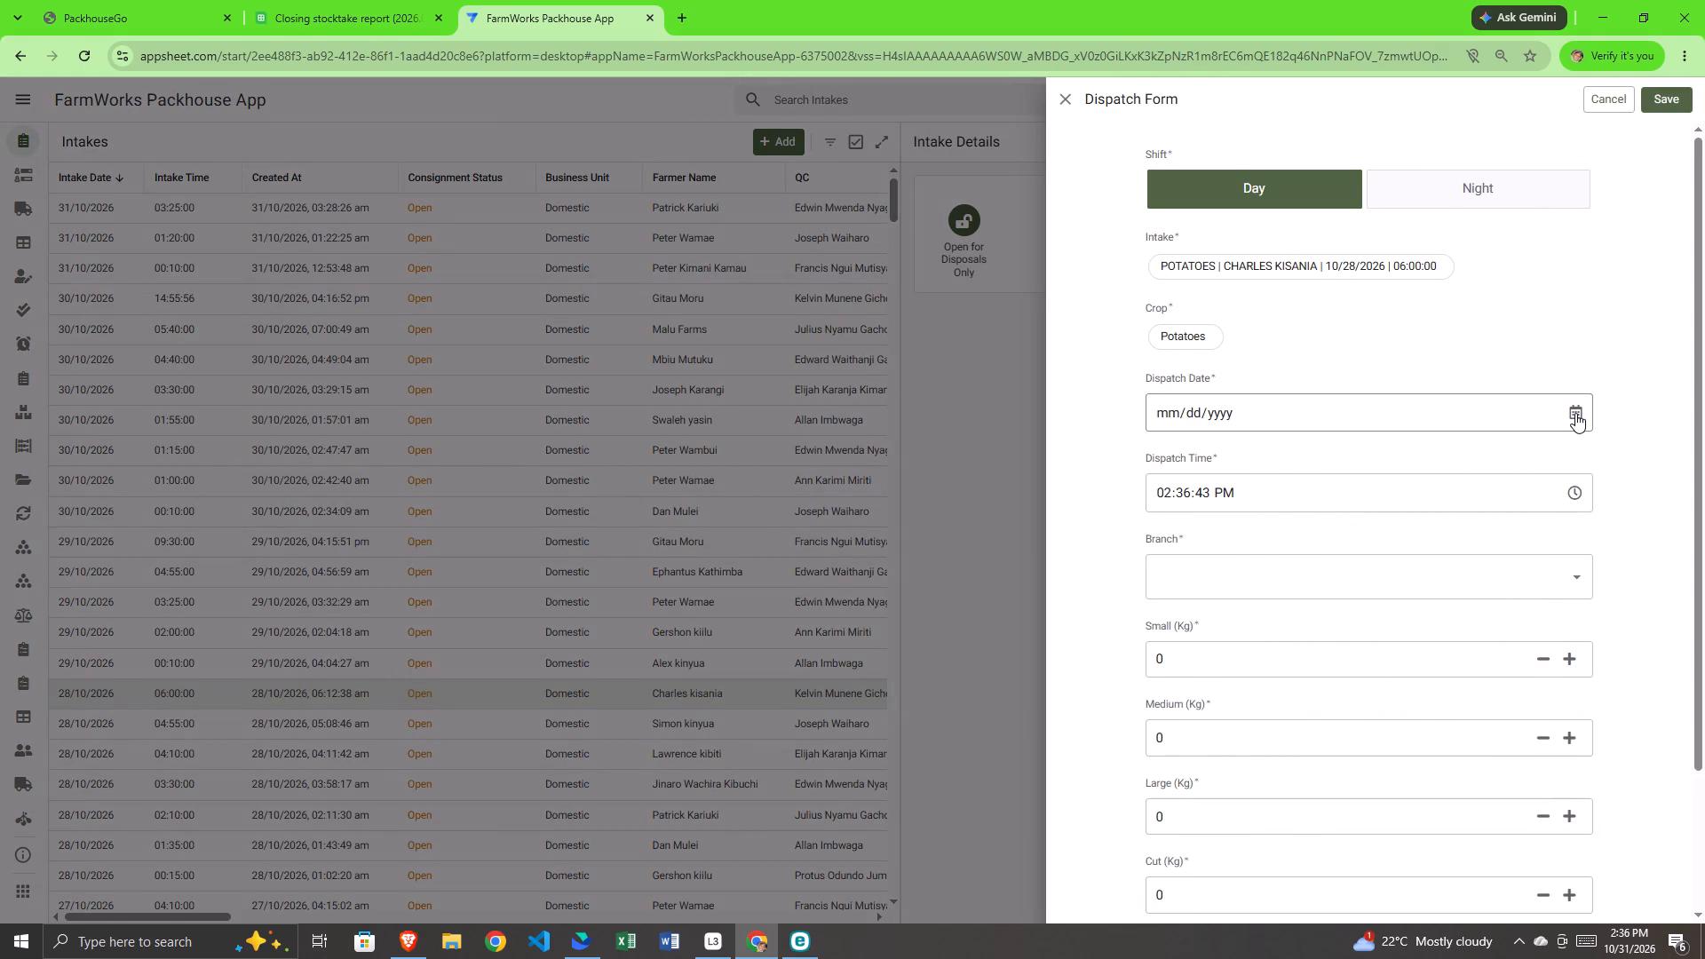
{"action": "left_click", "coordinate": [1283, 639]}
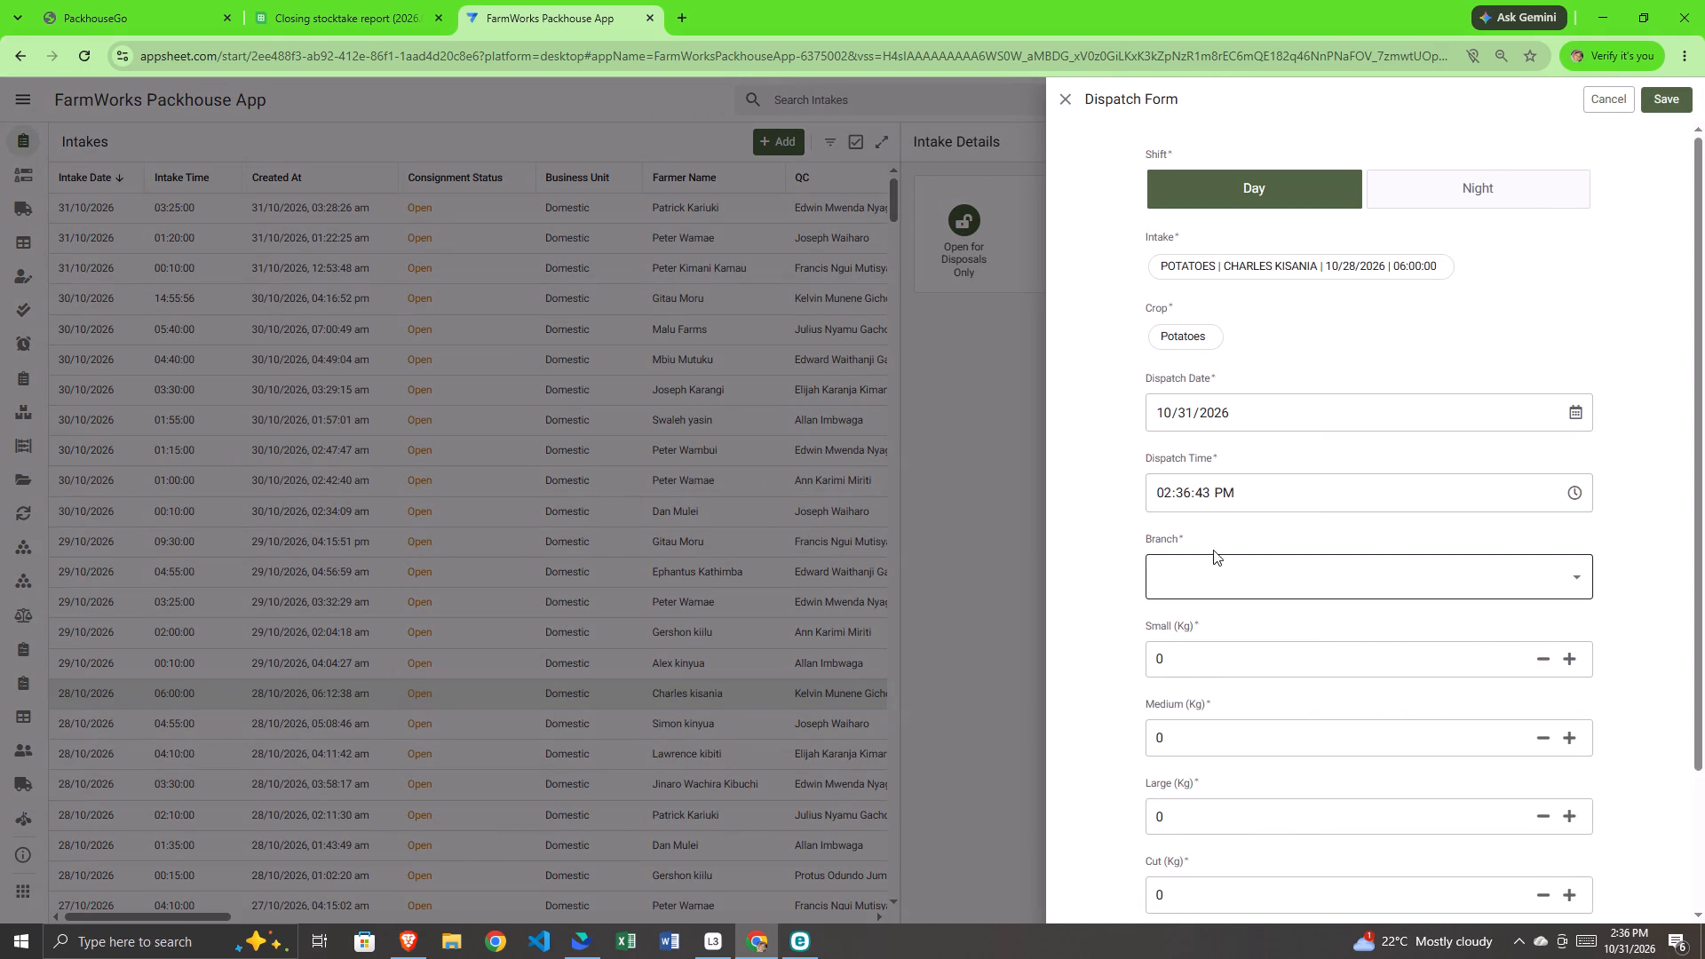
{"action": "left_click", "coordinate": [1154, 580]}
{"action": "type", "text": "rui"}
{"action": "left_click", "coordinate": [1162, 644]}
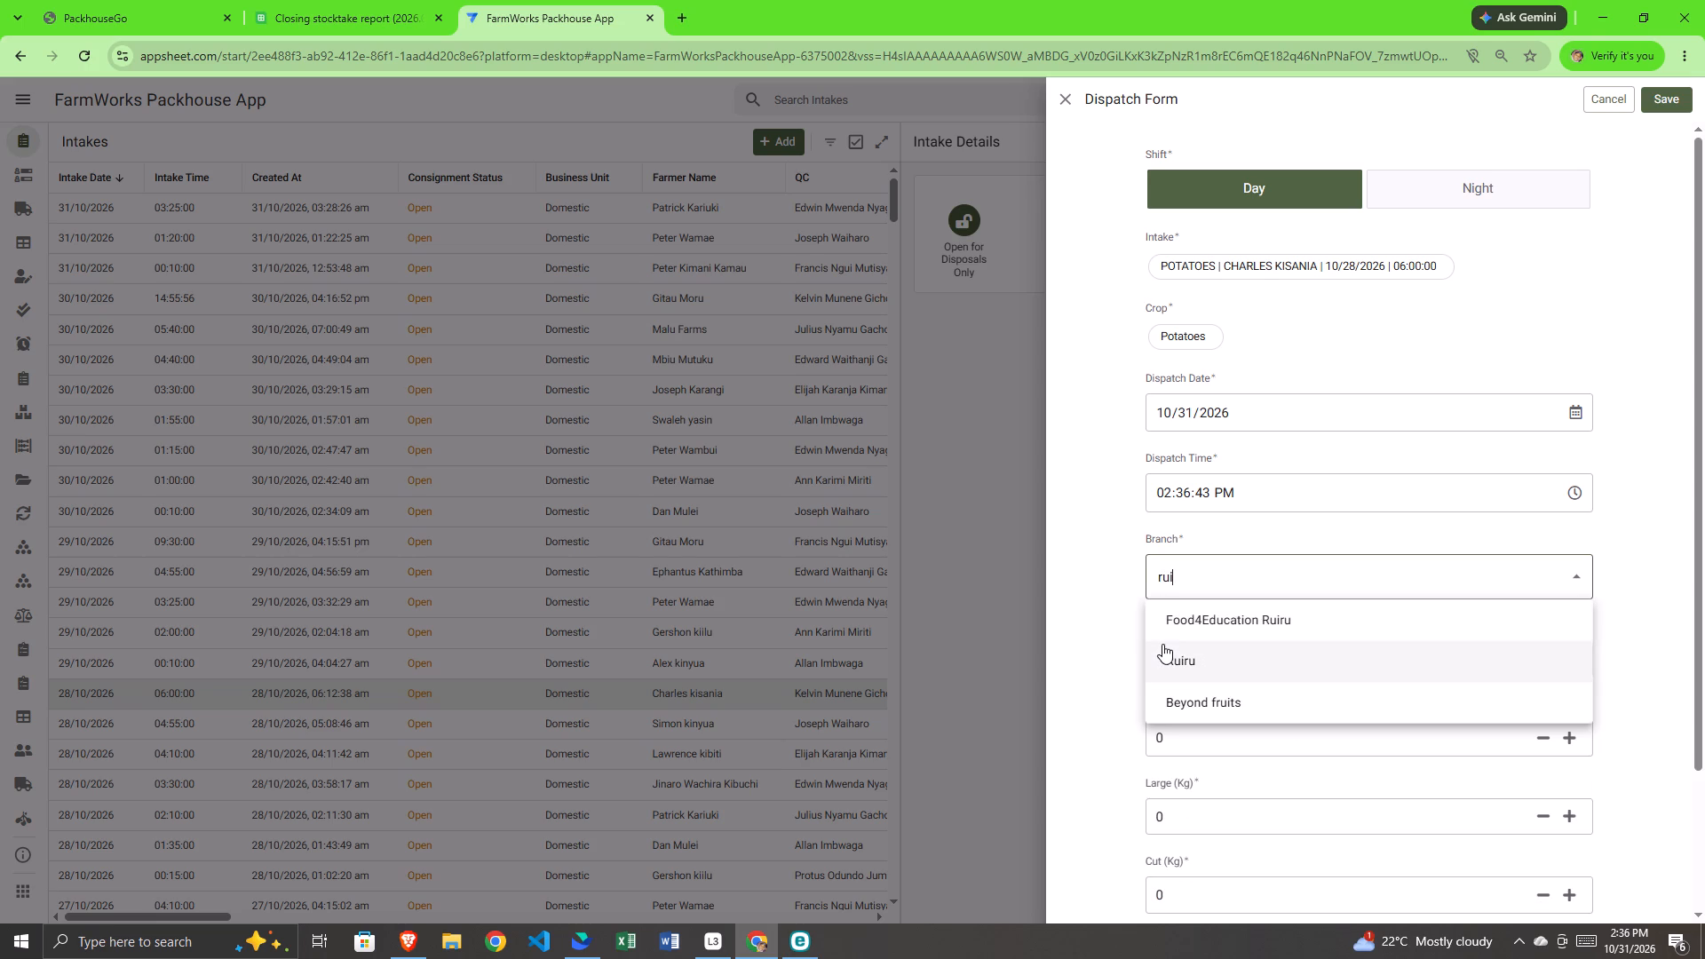
Set the potato dispatch's Large weight to 63 kg and save the dispatch.
{"action": "scroll", "coordinate": [1261, 735], "scroll_direction": "down", "scroll_amount": 1}
{"action": "left_click", "coordinate": [1193, 693]}
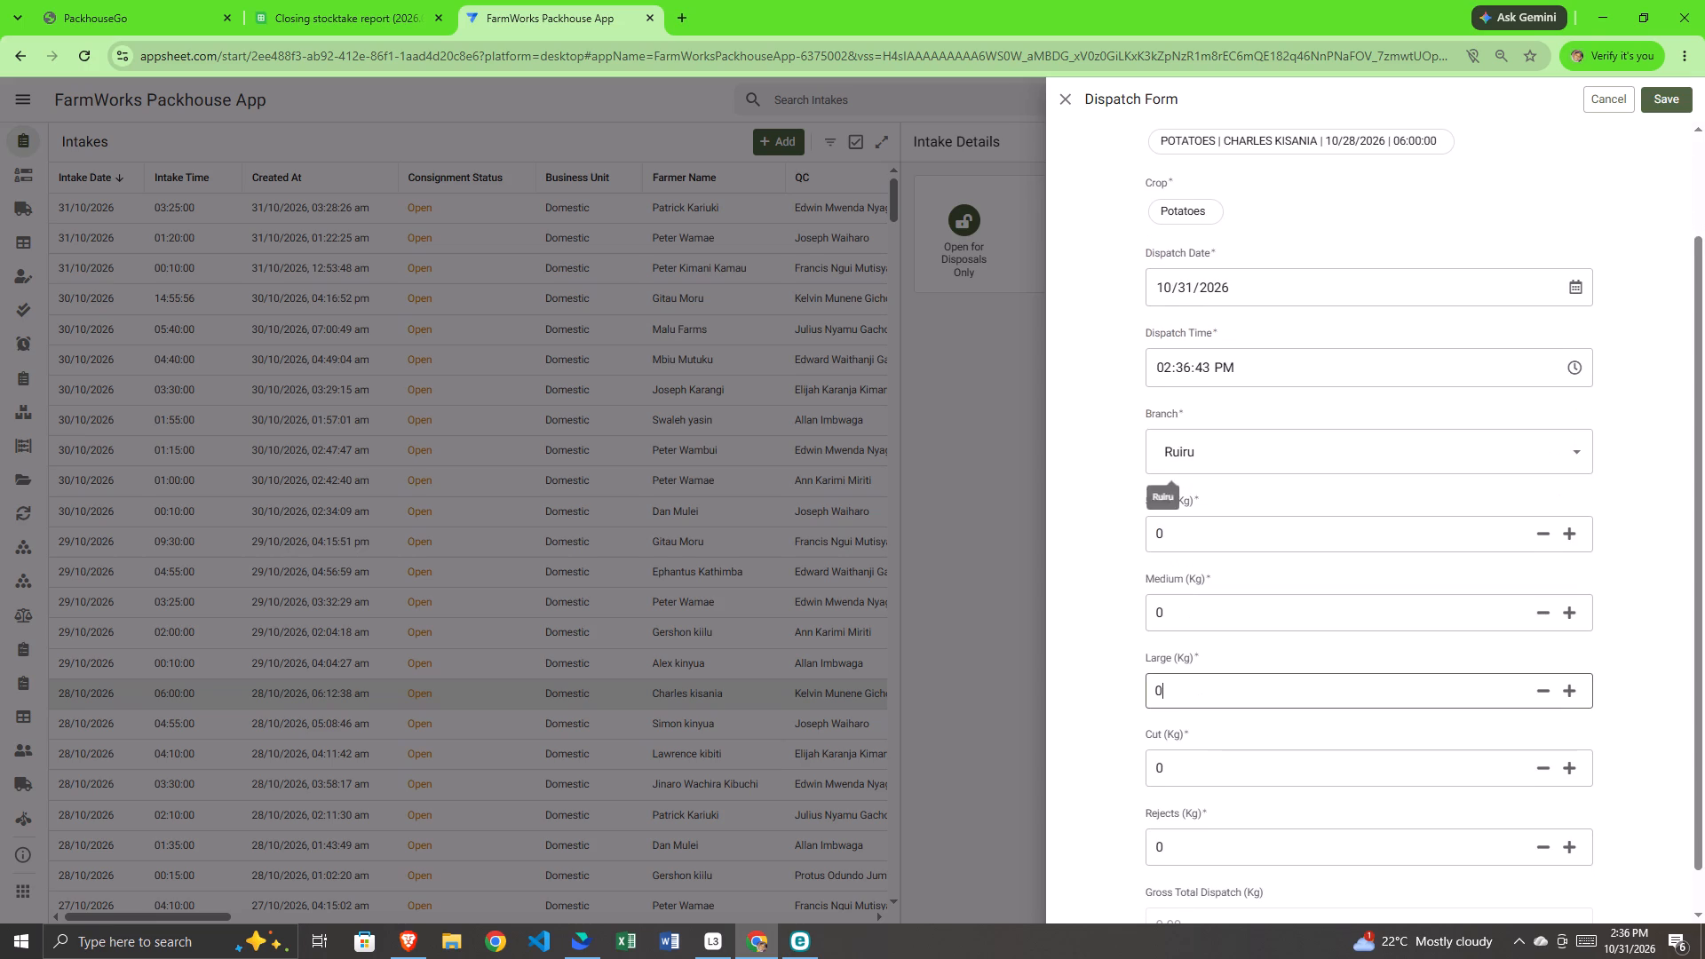
{"action": "key", "text": "BackSpace"}
{"action": "type", "text": "63"}
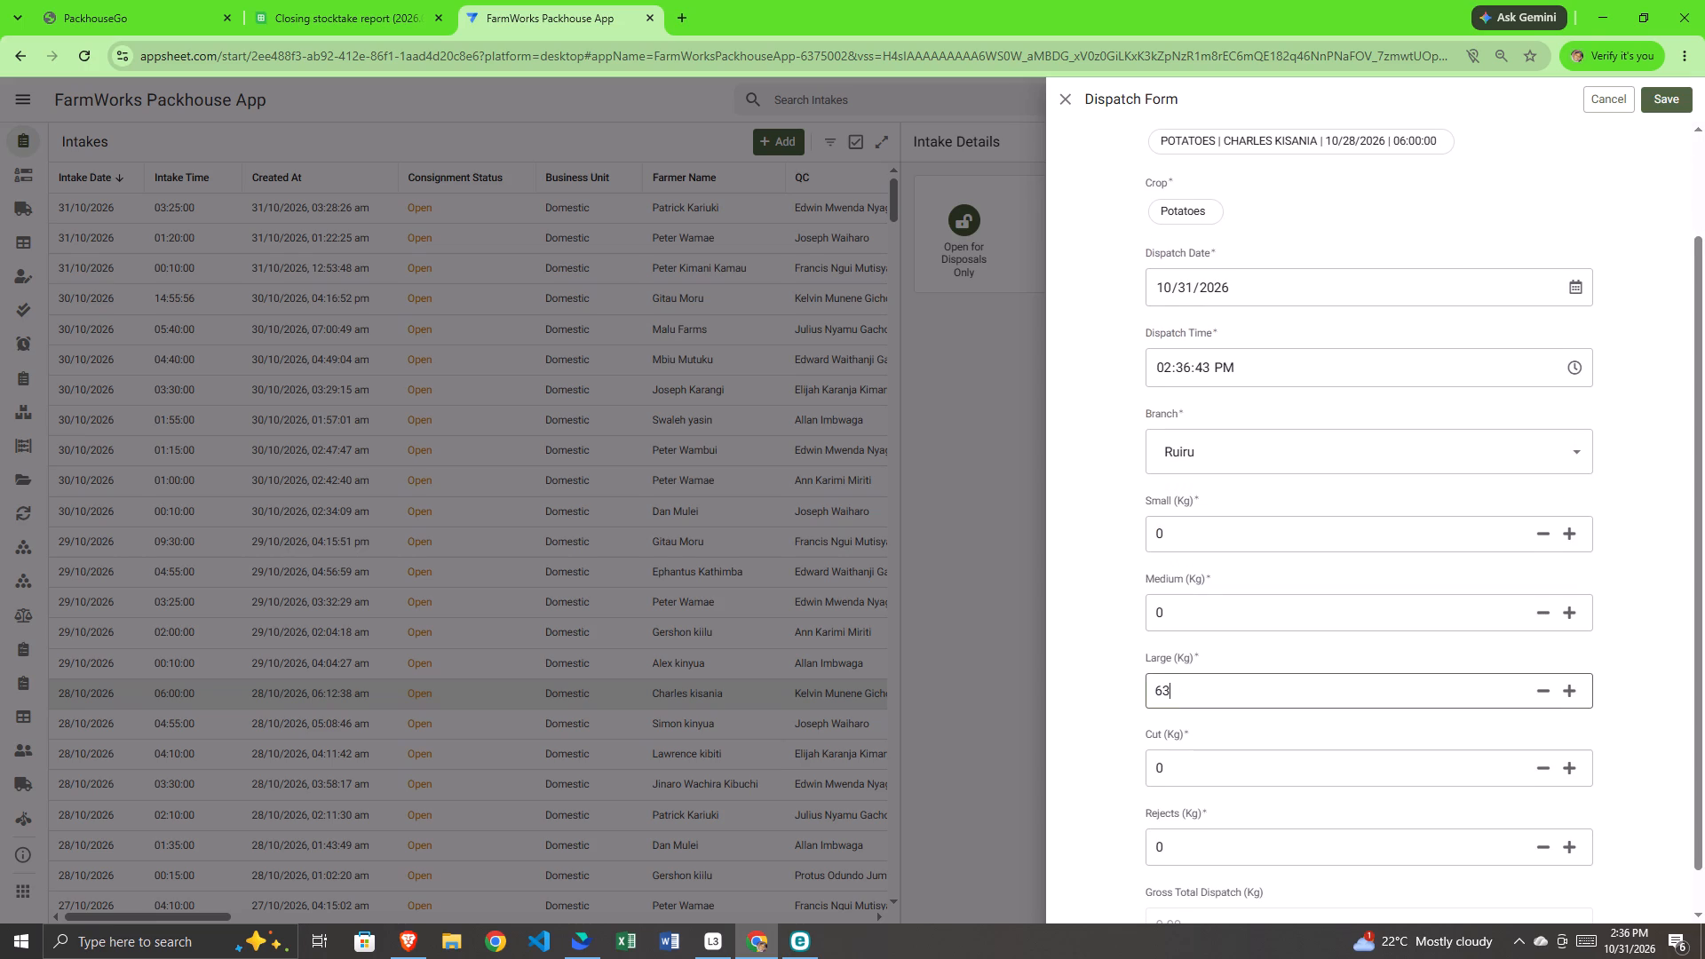
{"action": "left_click", "coordinate": [1274, 809]}
{"action": "scroll", "coordinate": [1274, 809], "scroll_direction": "down", "scroll_amount": 5}
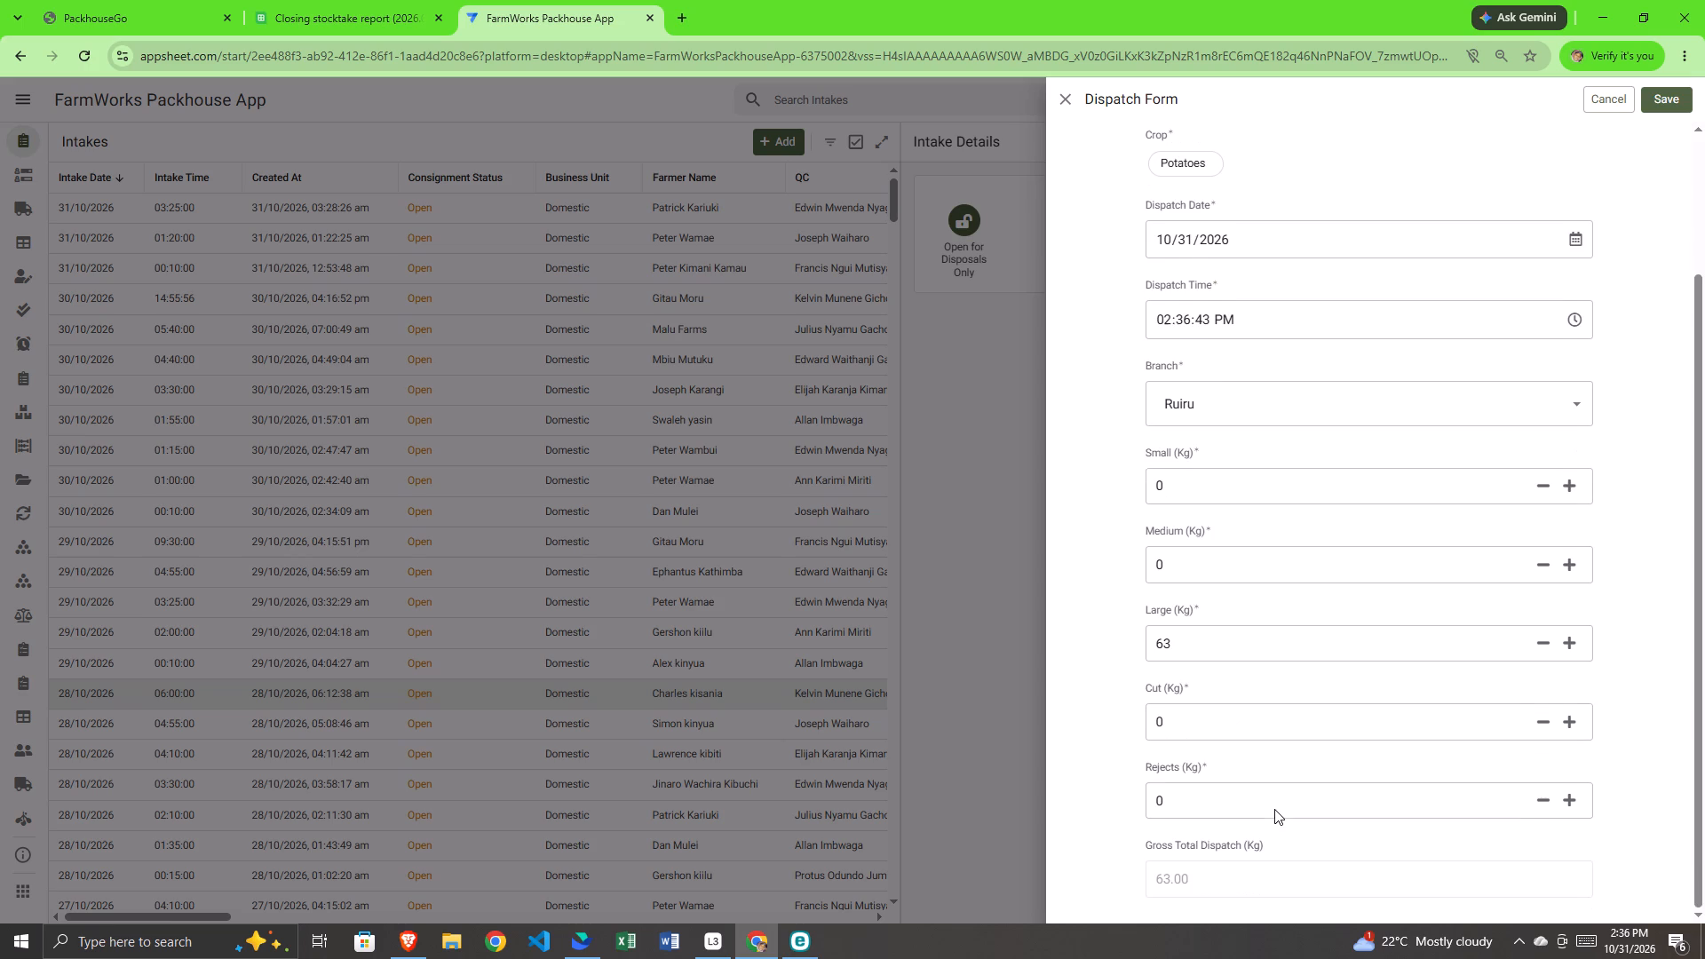
{"action": "left_click", "coordinate": [1661, 102]}
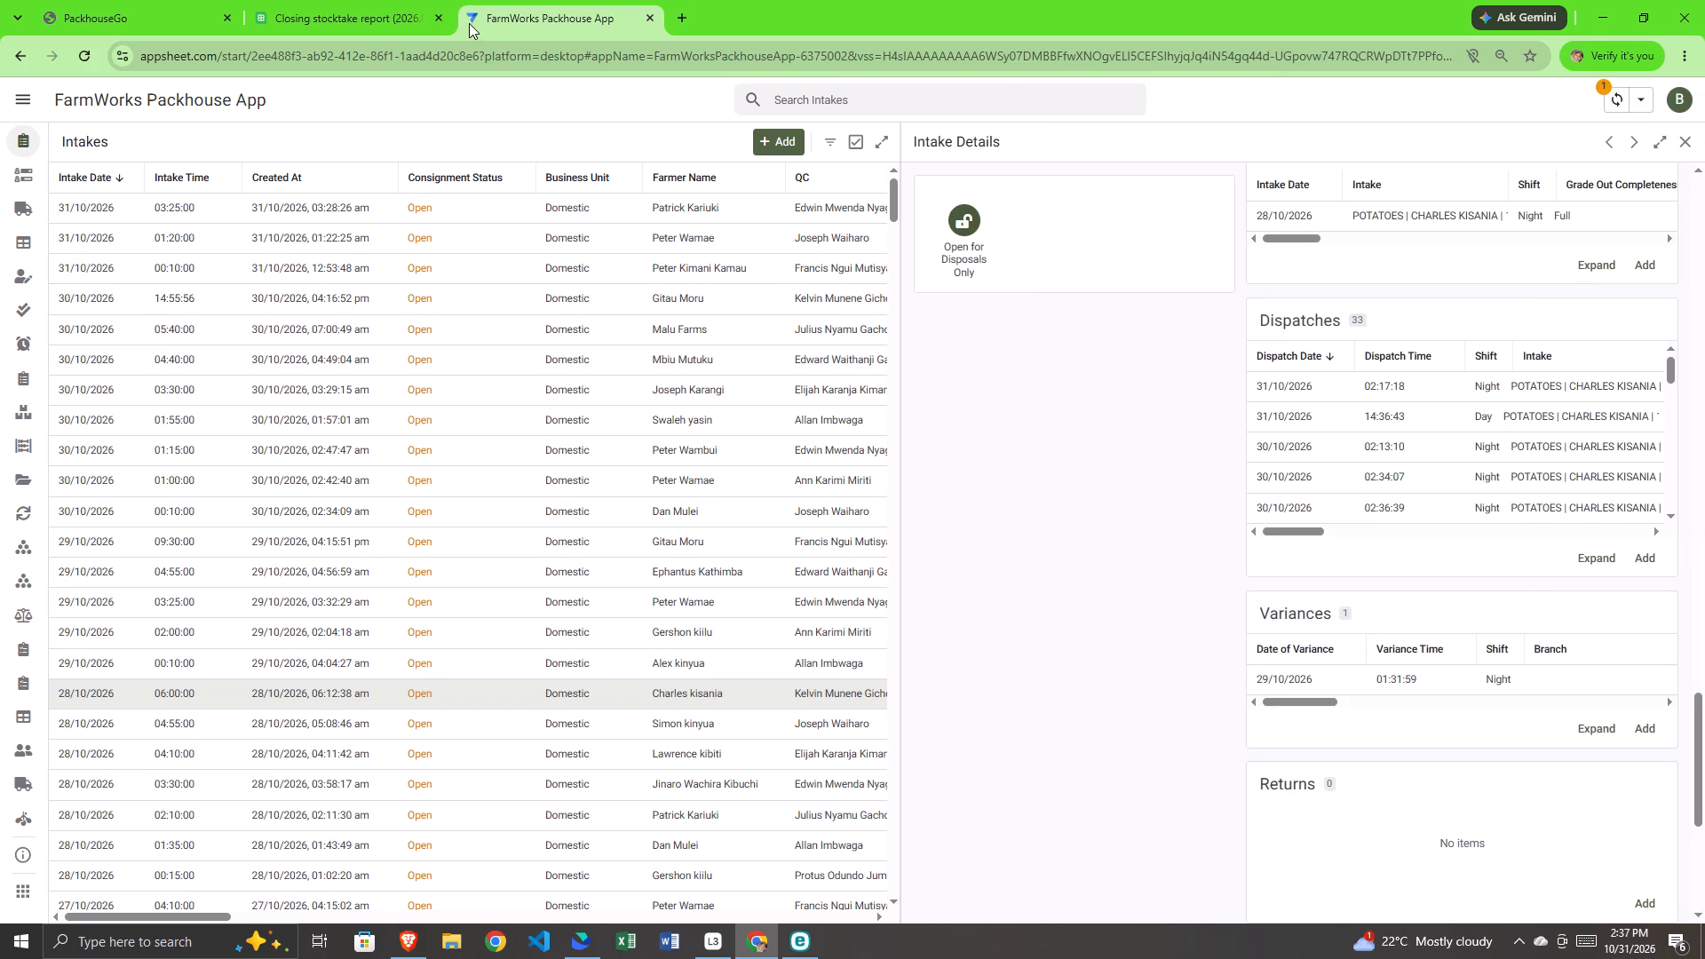
{"action": "left_click", "coordinate": [123, 25]}
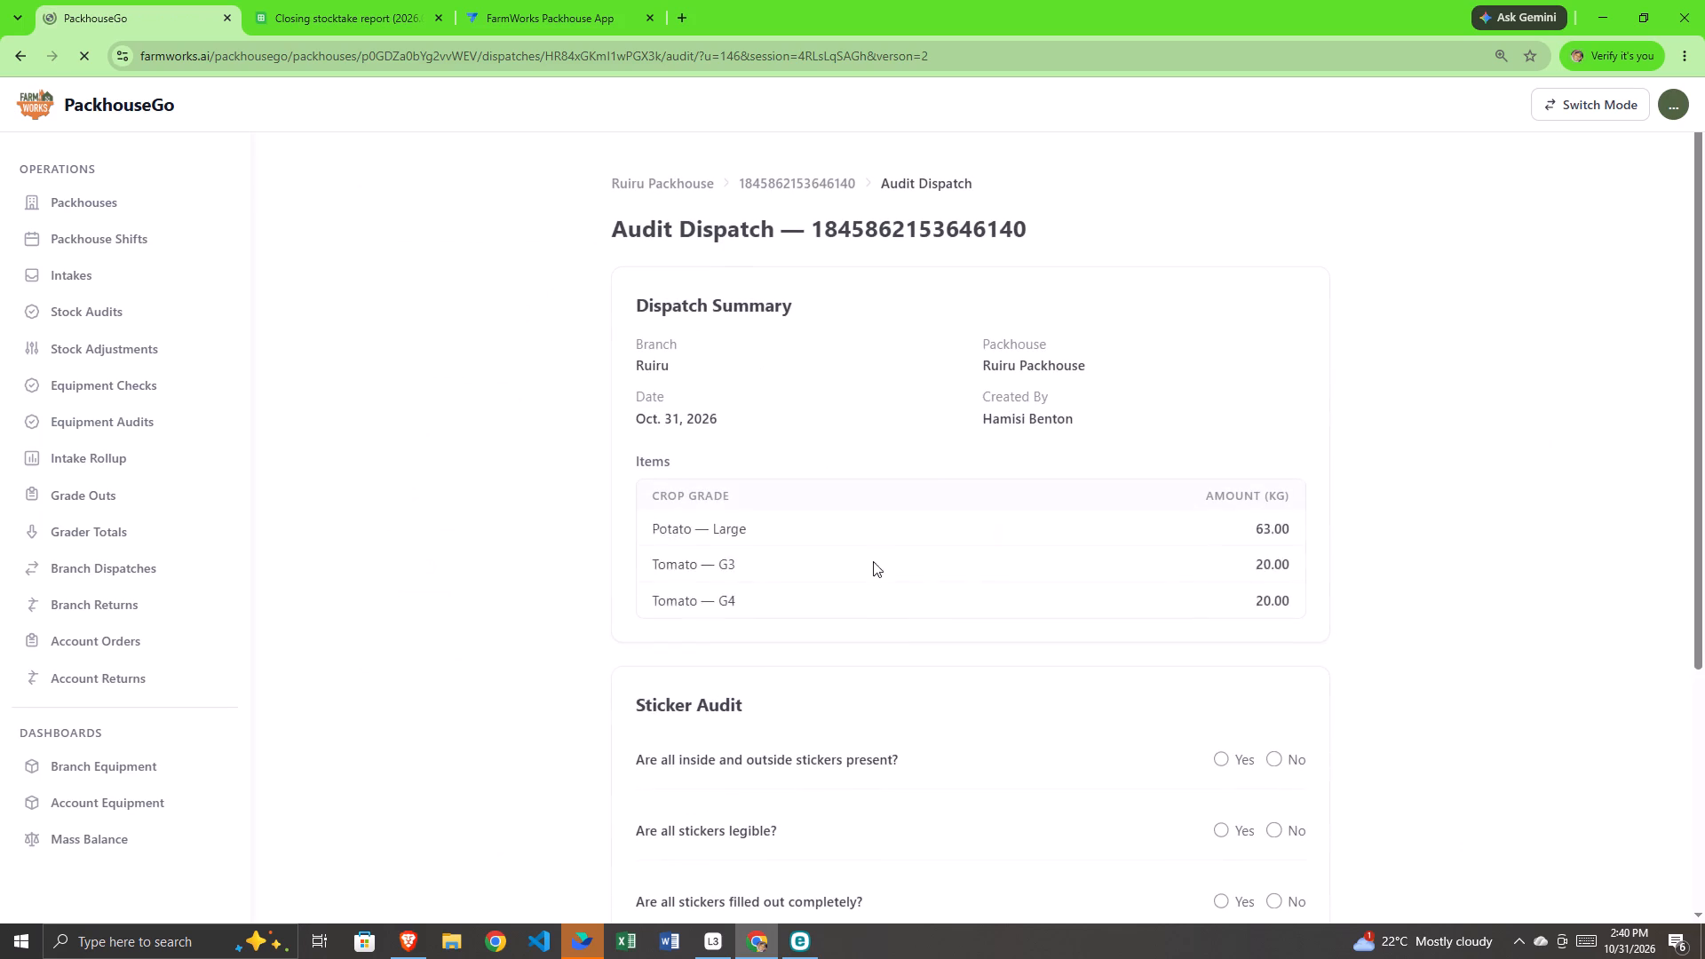
{"action": "scroll", "coordinate": [879, 600], "scroll_direction": "down", "scroll_amount": 4}
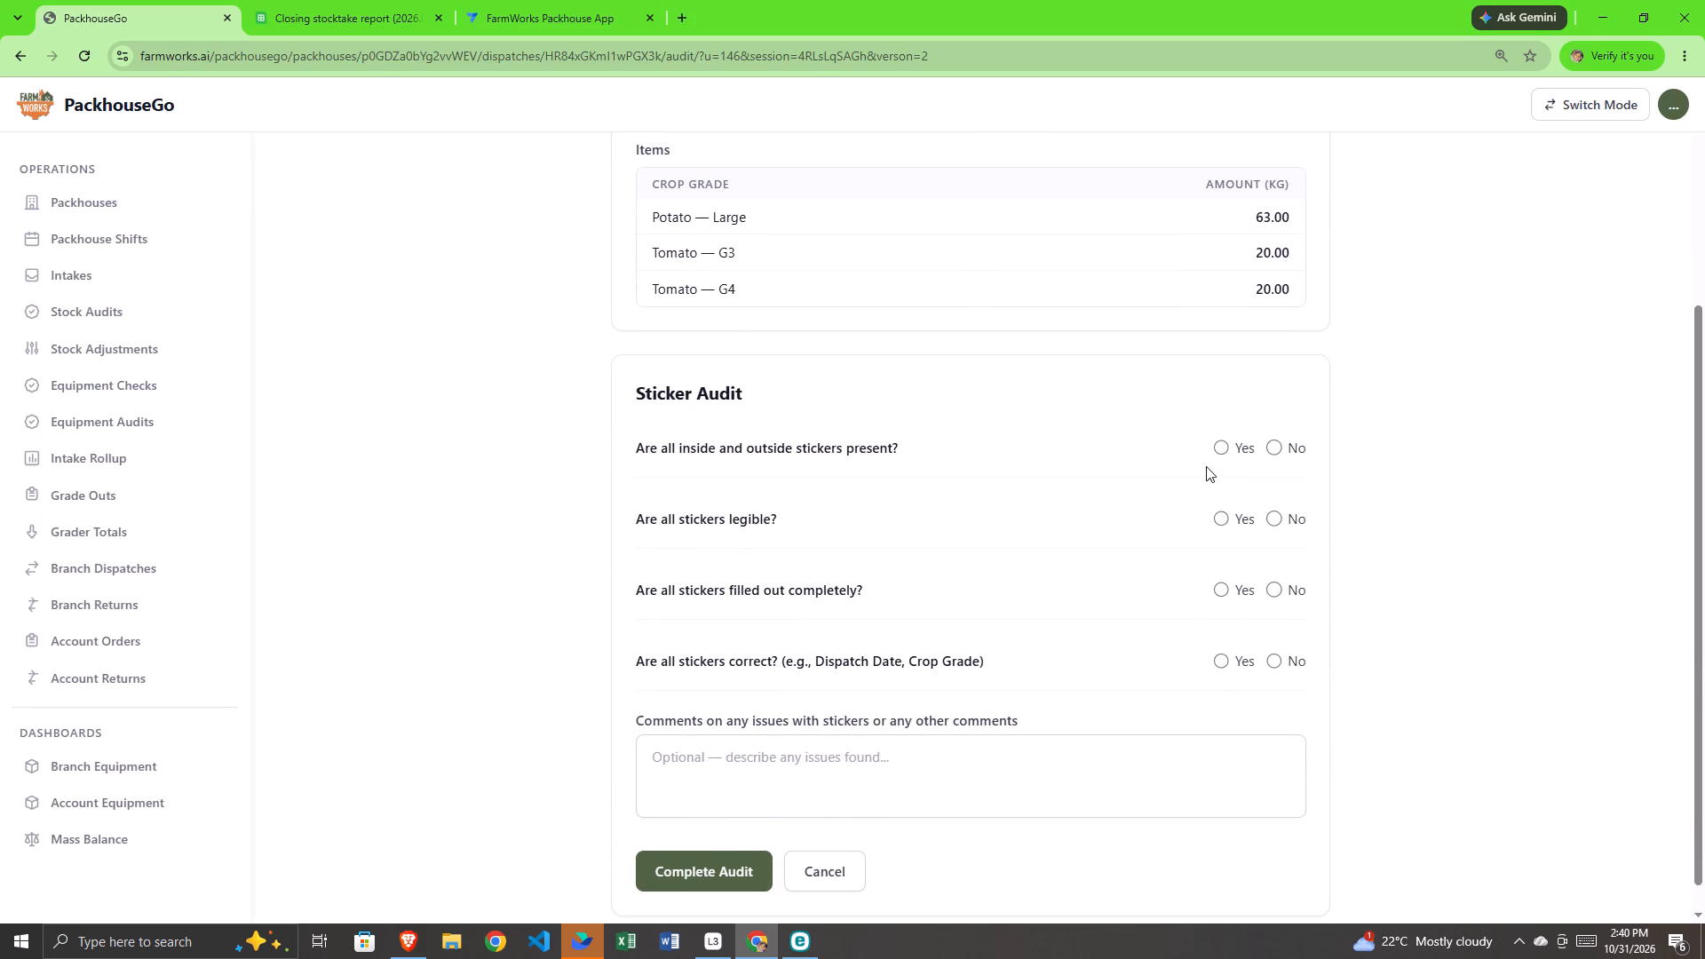
{"action": "left_click", "coordinate": [1225, 457]}
{"action": "left_click", "coordinate": [1225, 453]}
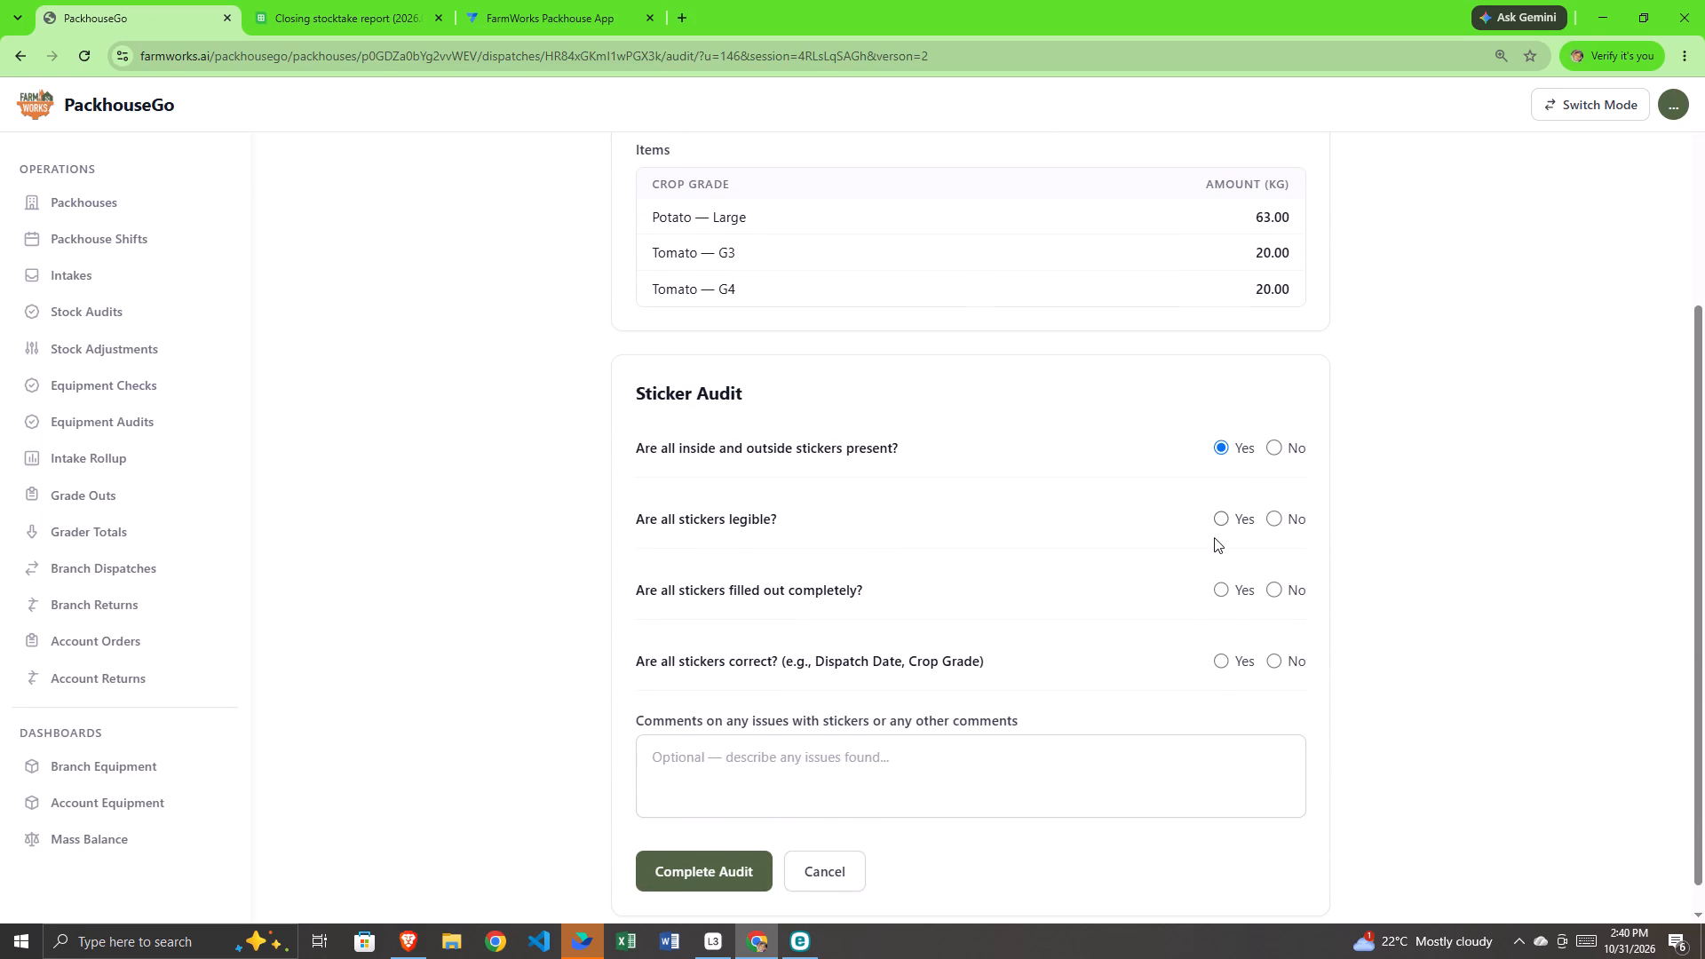
{"action": "left_click", "coordinate": [1225, 521]}
{"action": "left_click", "coordinate": [1214, 596]}
{"action": "left_click", "coordinate": [1217, 656]}
{"action": "scroll", "coordinate": [1424, 725], "scroll_direction": "down", "scroll_amount": 6}
{"action": "left_click", "coordinate": [711, 838]}
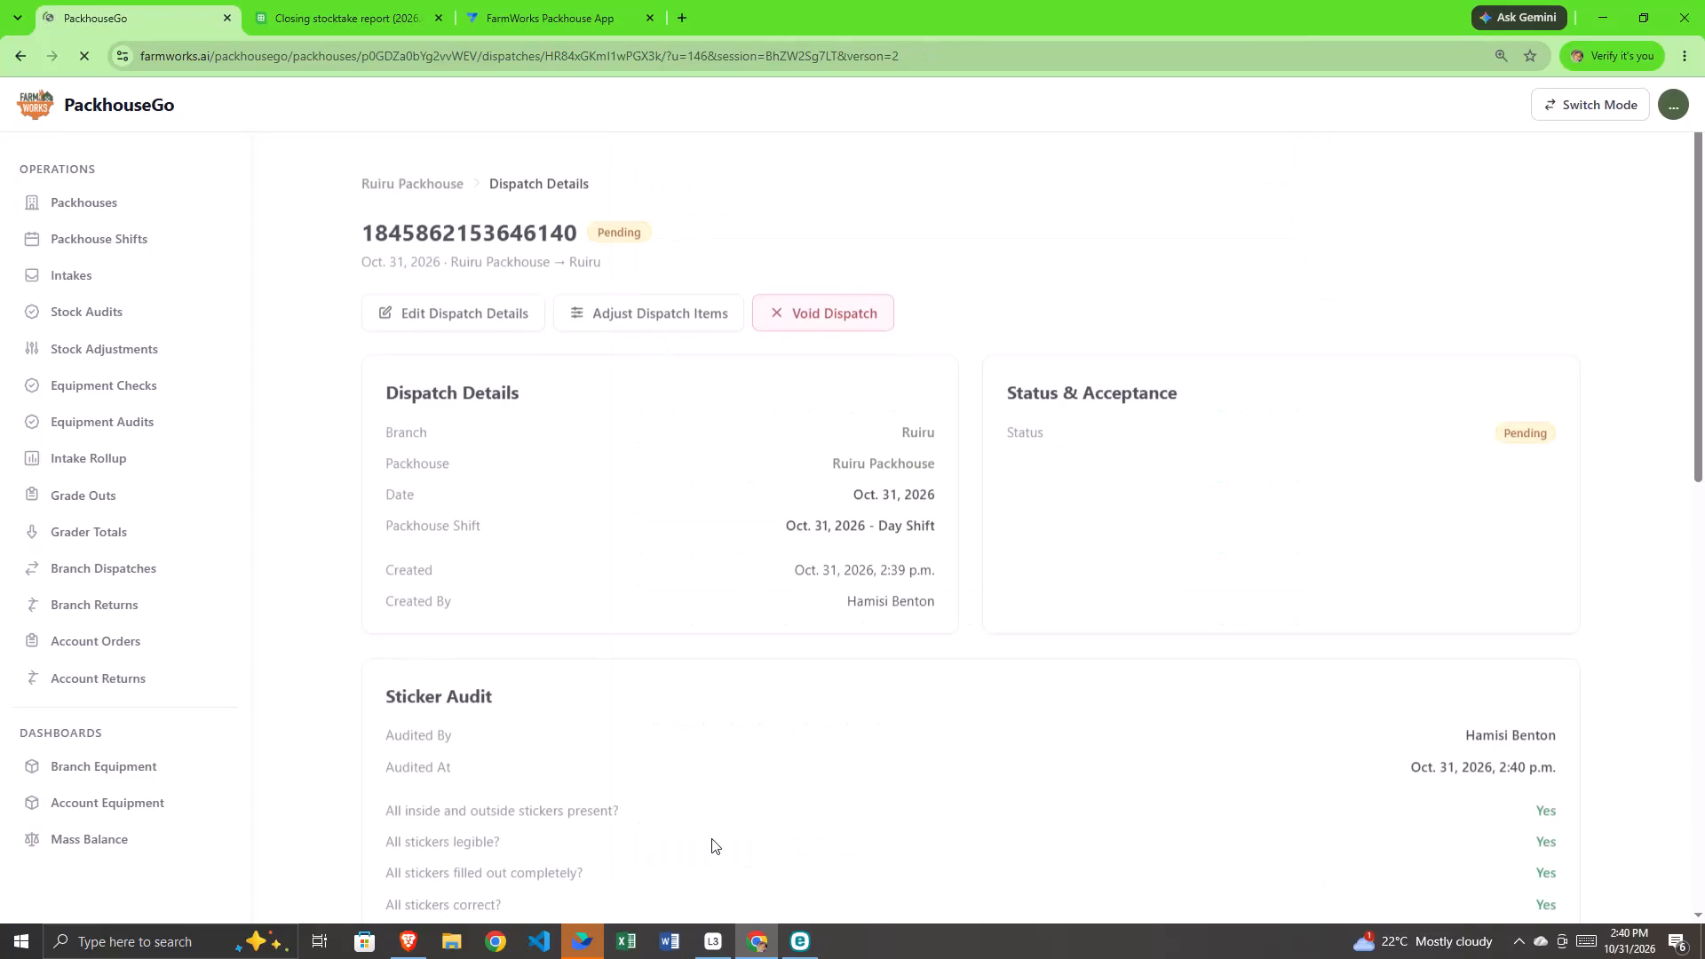
Switch from the FarmWorks Packhouse App to the Old FarmWorks Branches App.
{"action": "left_click", "coordinate": [579, 1]}
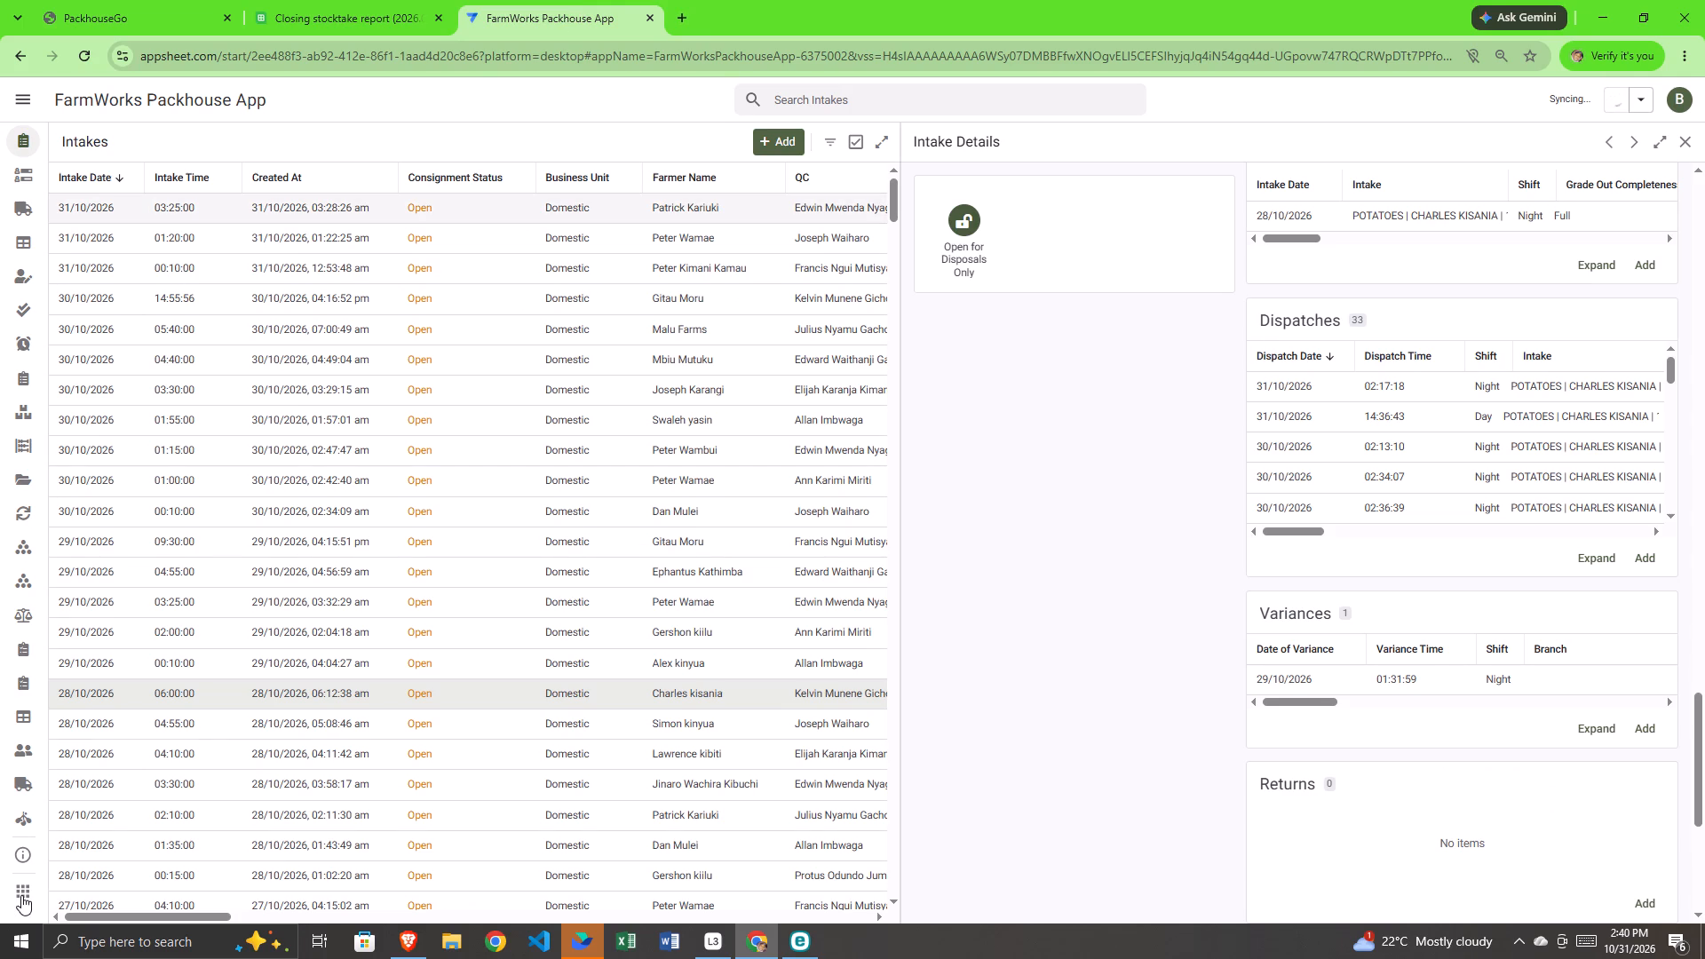
{"action": "left_click", "coordinate": [21, 895]}
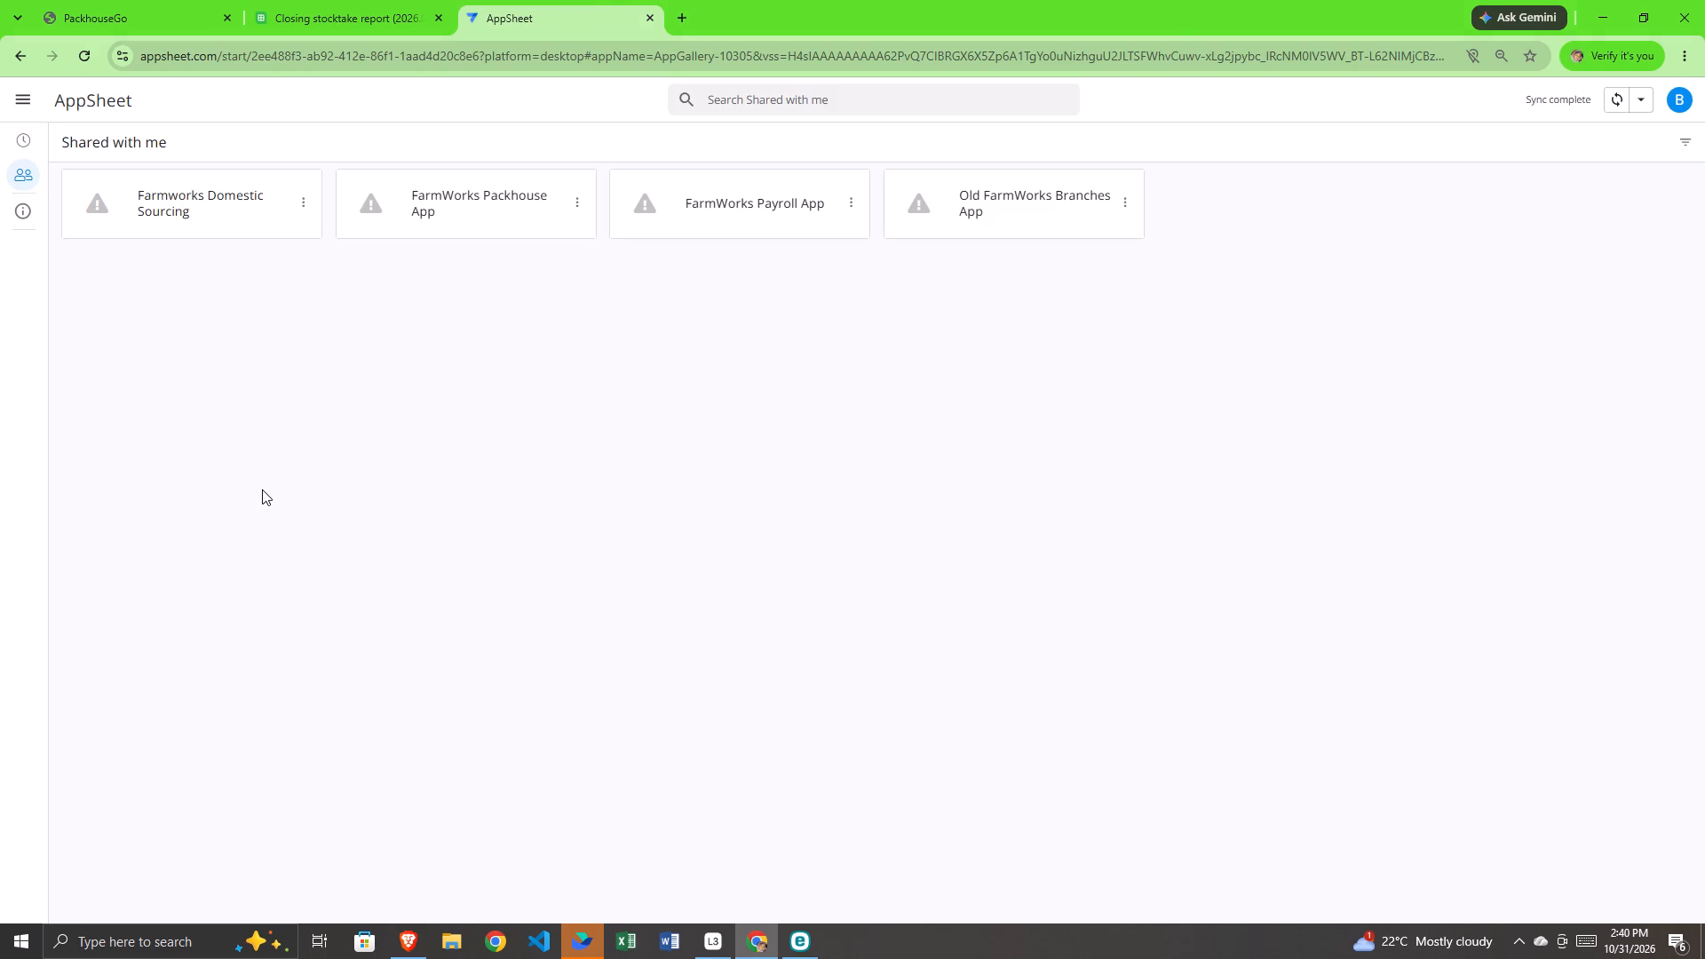
{"action": "left_click", "coordinate": [956, 210]}
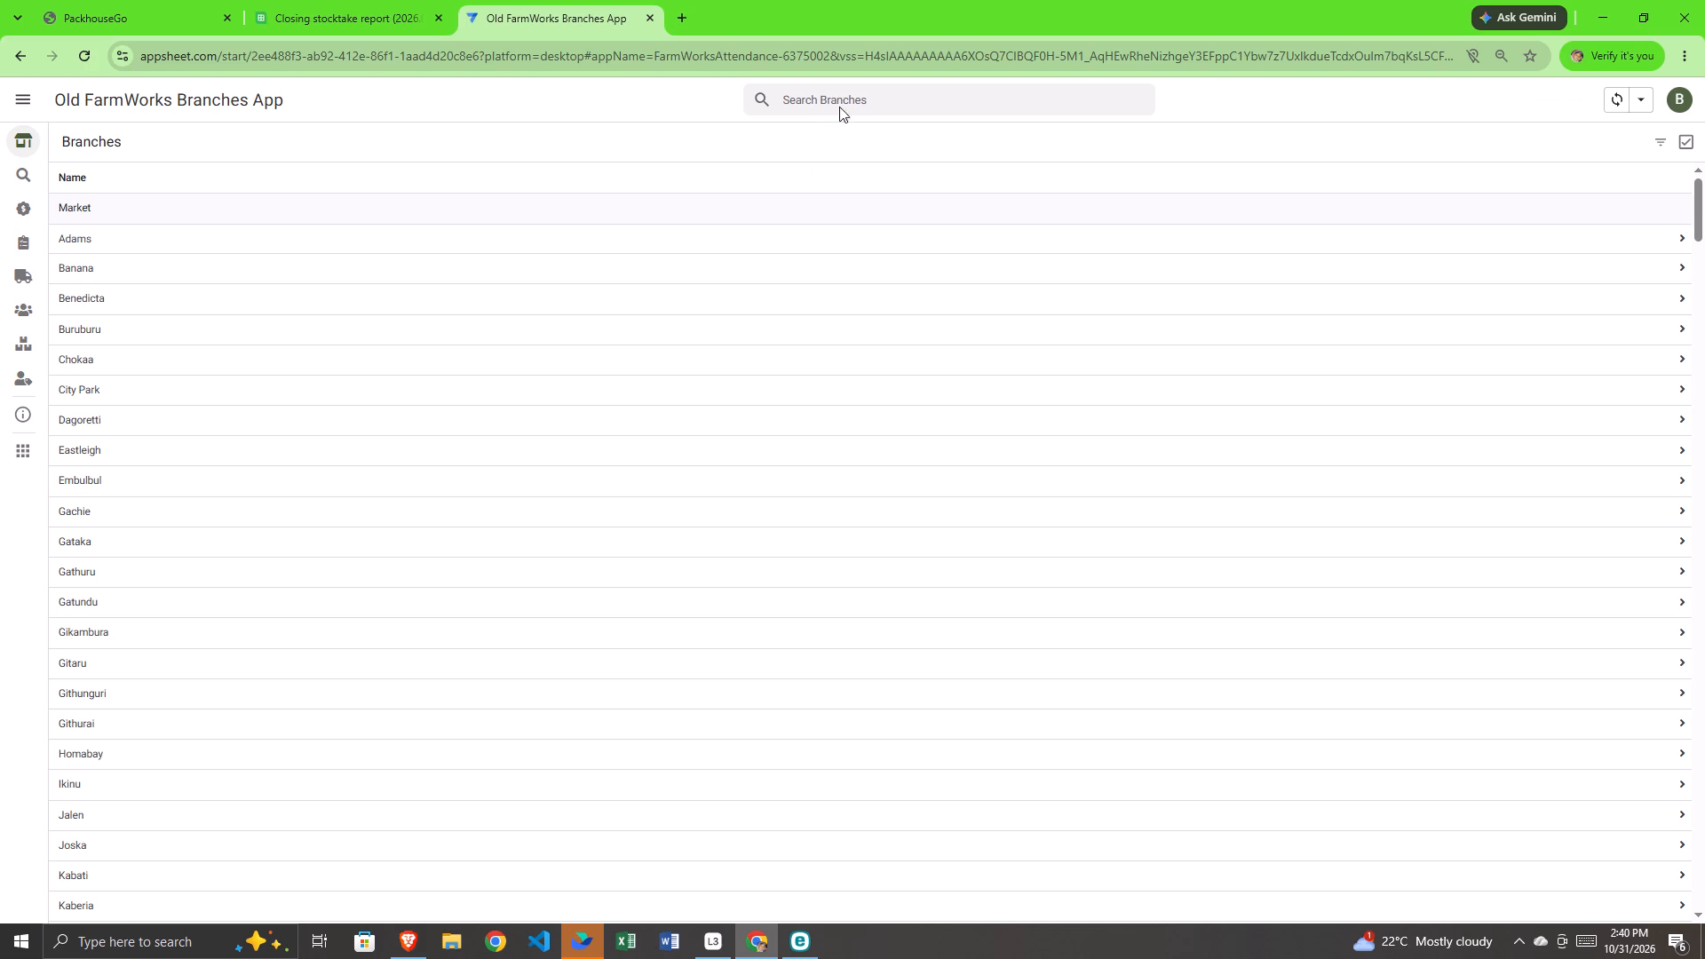
Search for the Ruiru branch and open the tomato quantities of its 31/10/2026 dispatch for editing.
{"action": "left_click", "coordinate": [843, 106]}
{"action": "type", "text": "ruiru"}
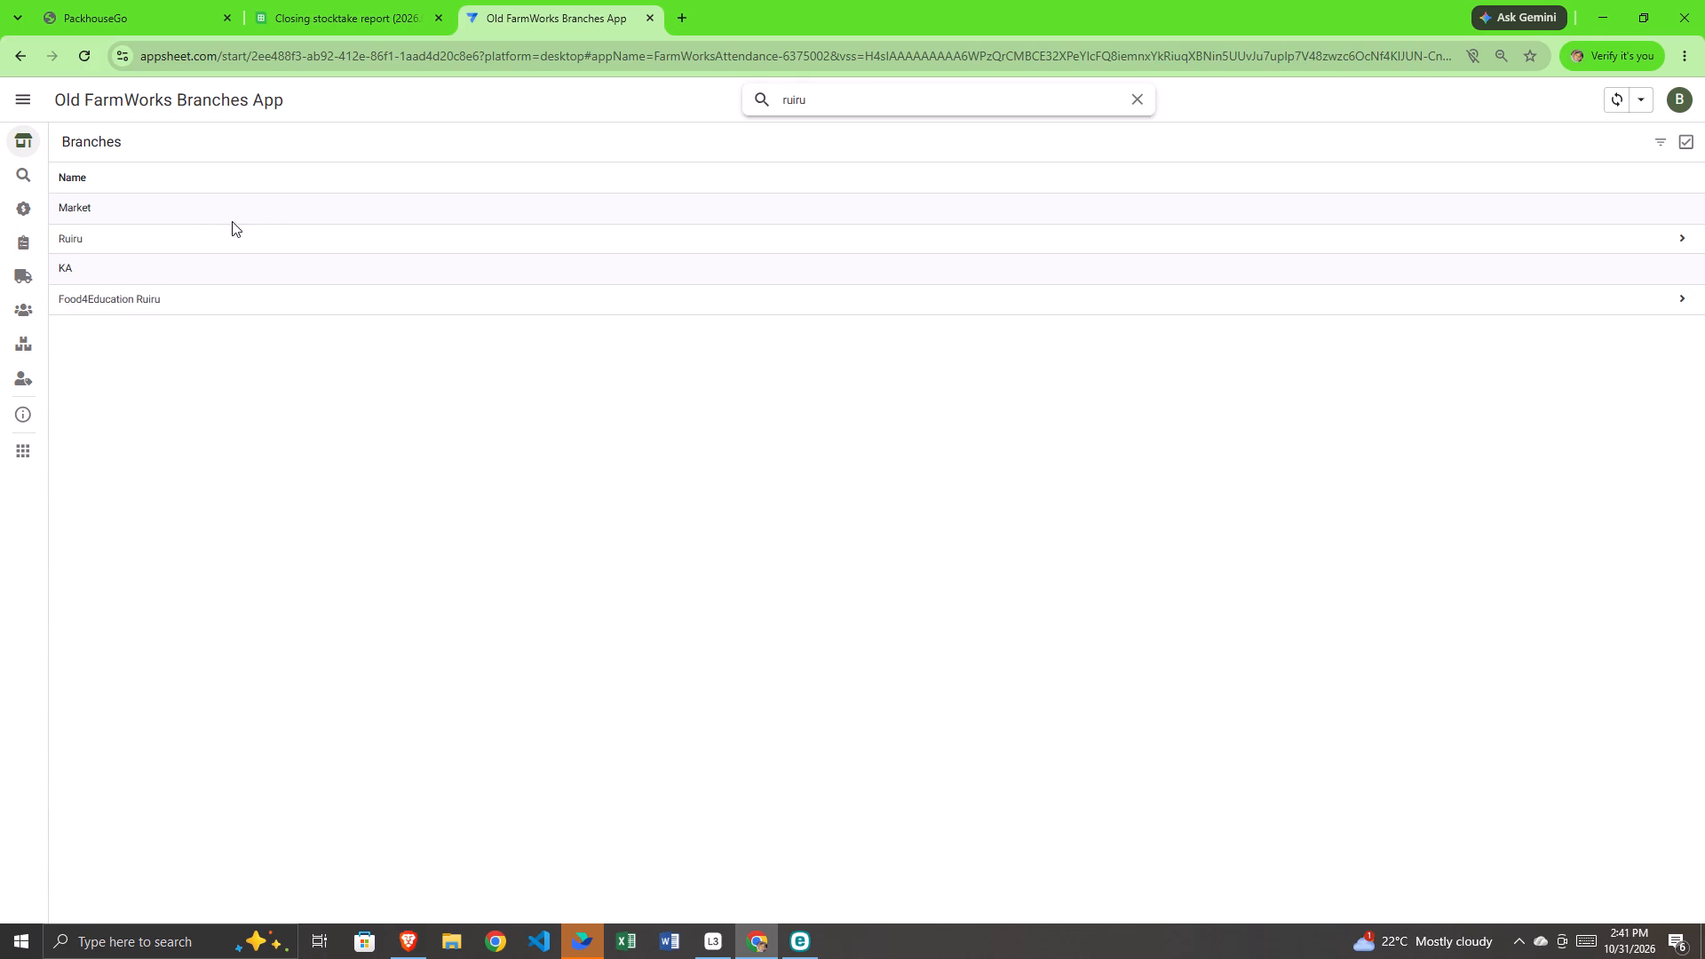
{"action": "left_click", "coordinate": [149, 235]}
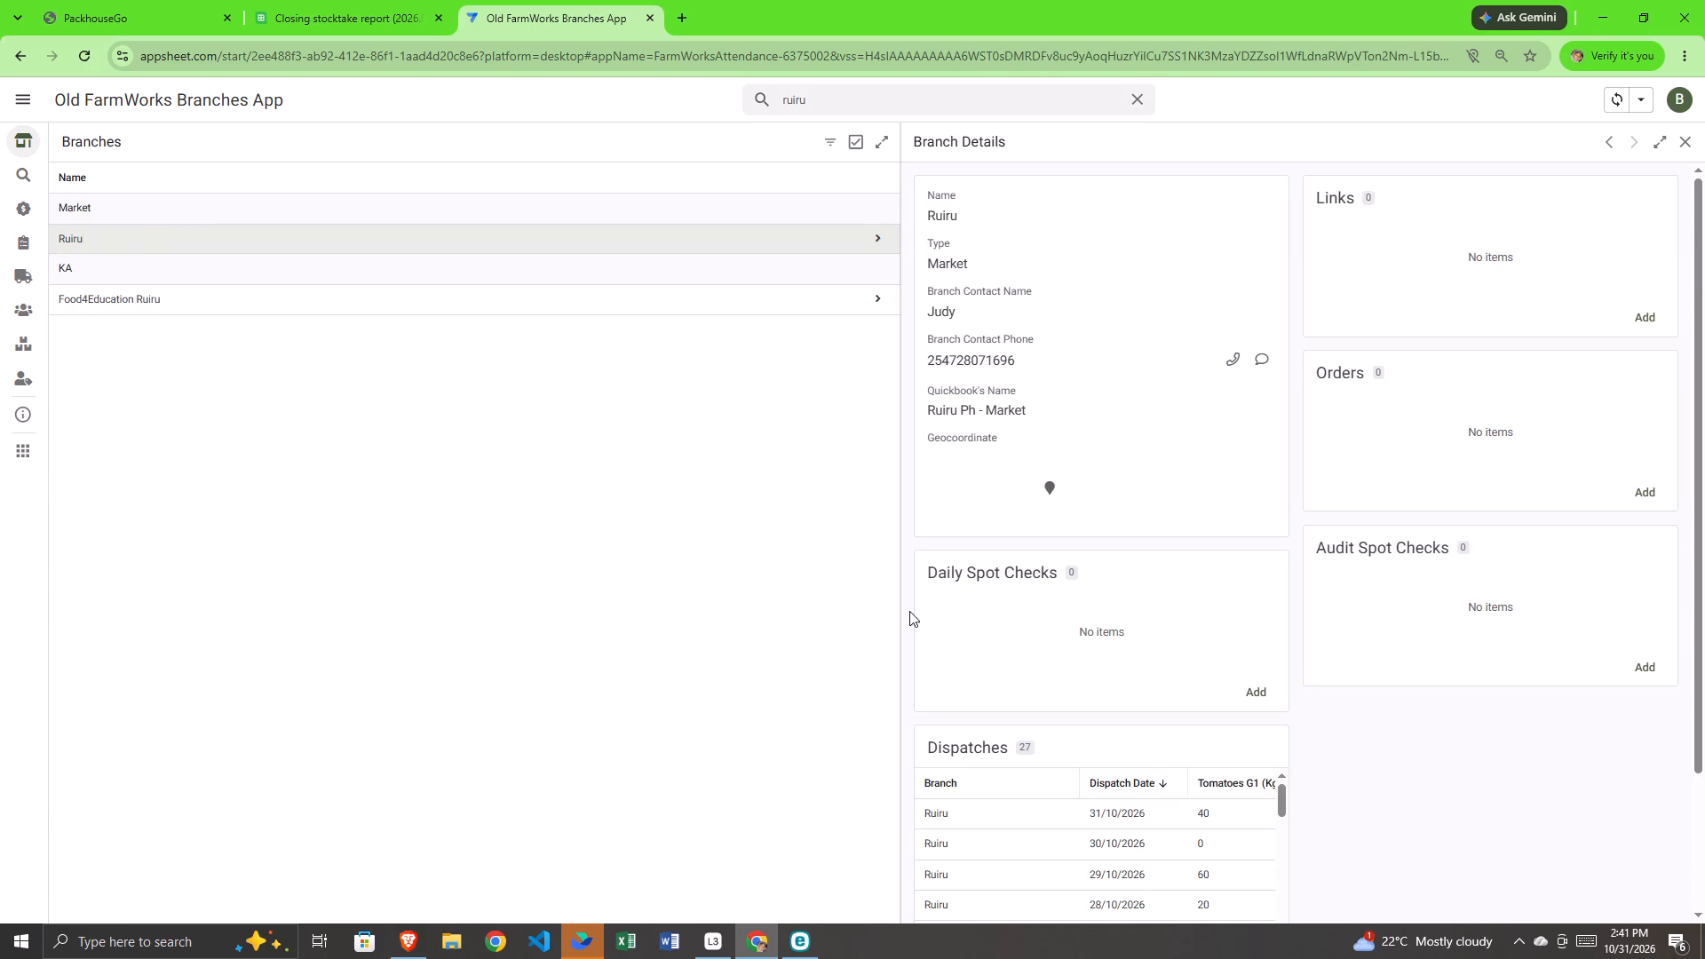
{"action": "scroll", "coordinate": [1054, 696], "scroll_direction": "down", "scroll_amount": 1}
{"action": "left_click", "coordinate": [1162, 718]}
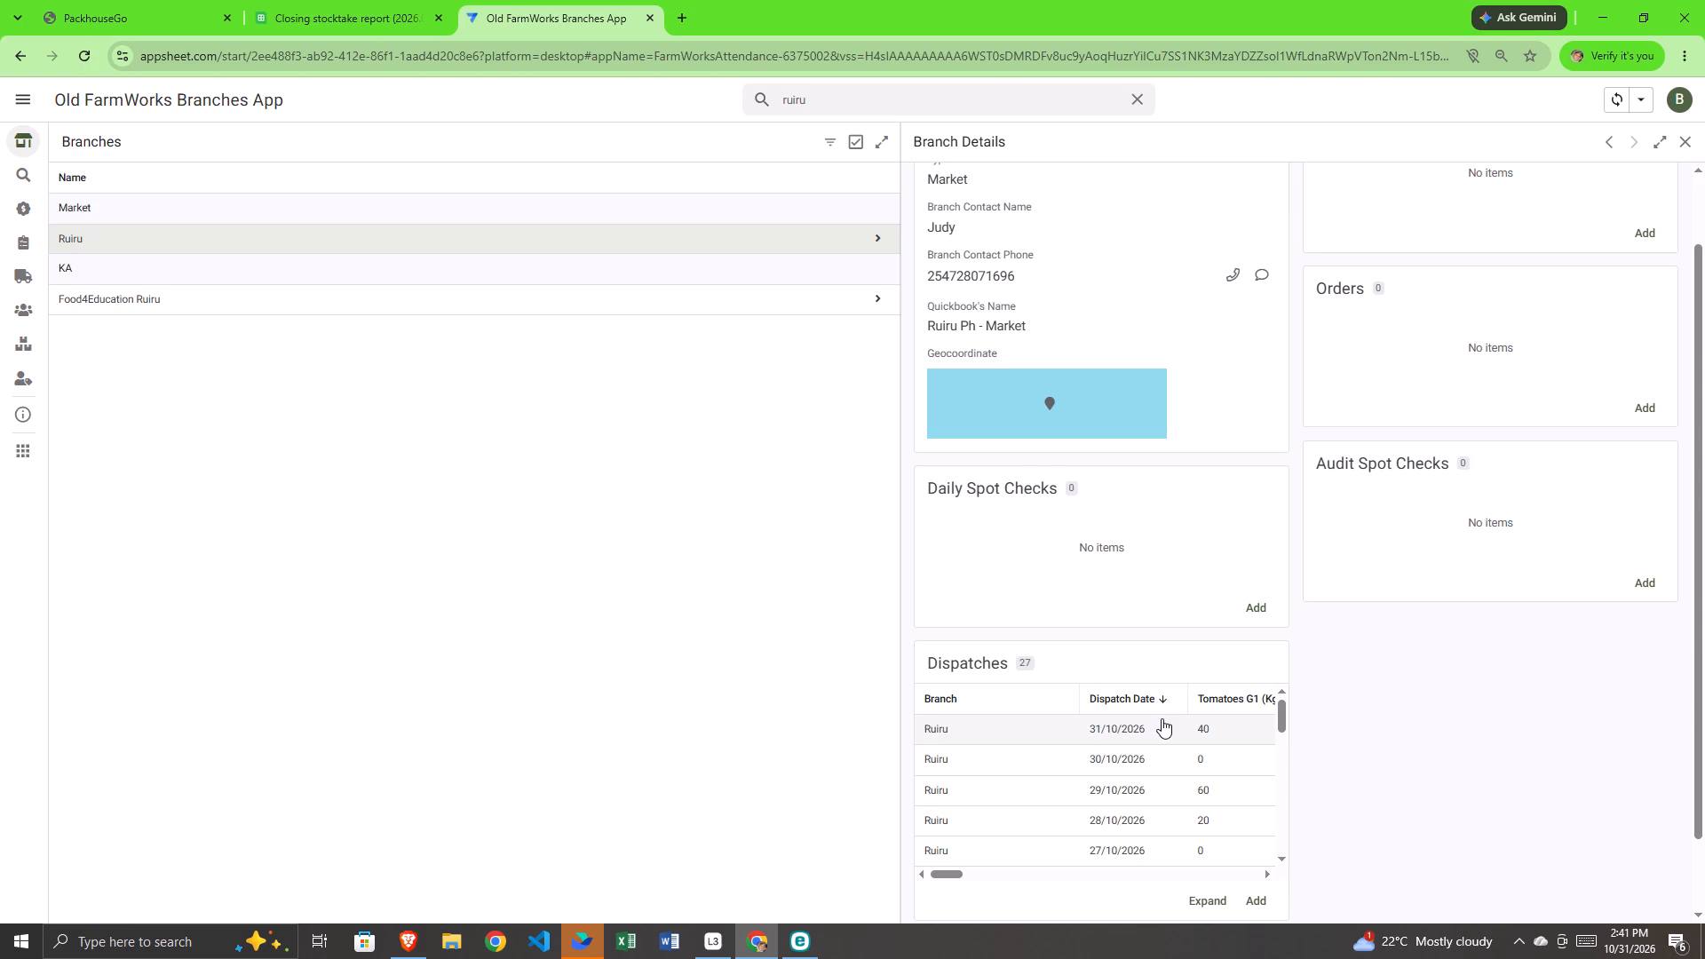
{"action": "left_click", "coordinate": [1542, 141]}
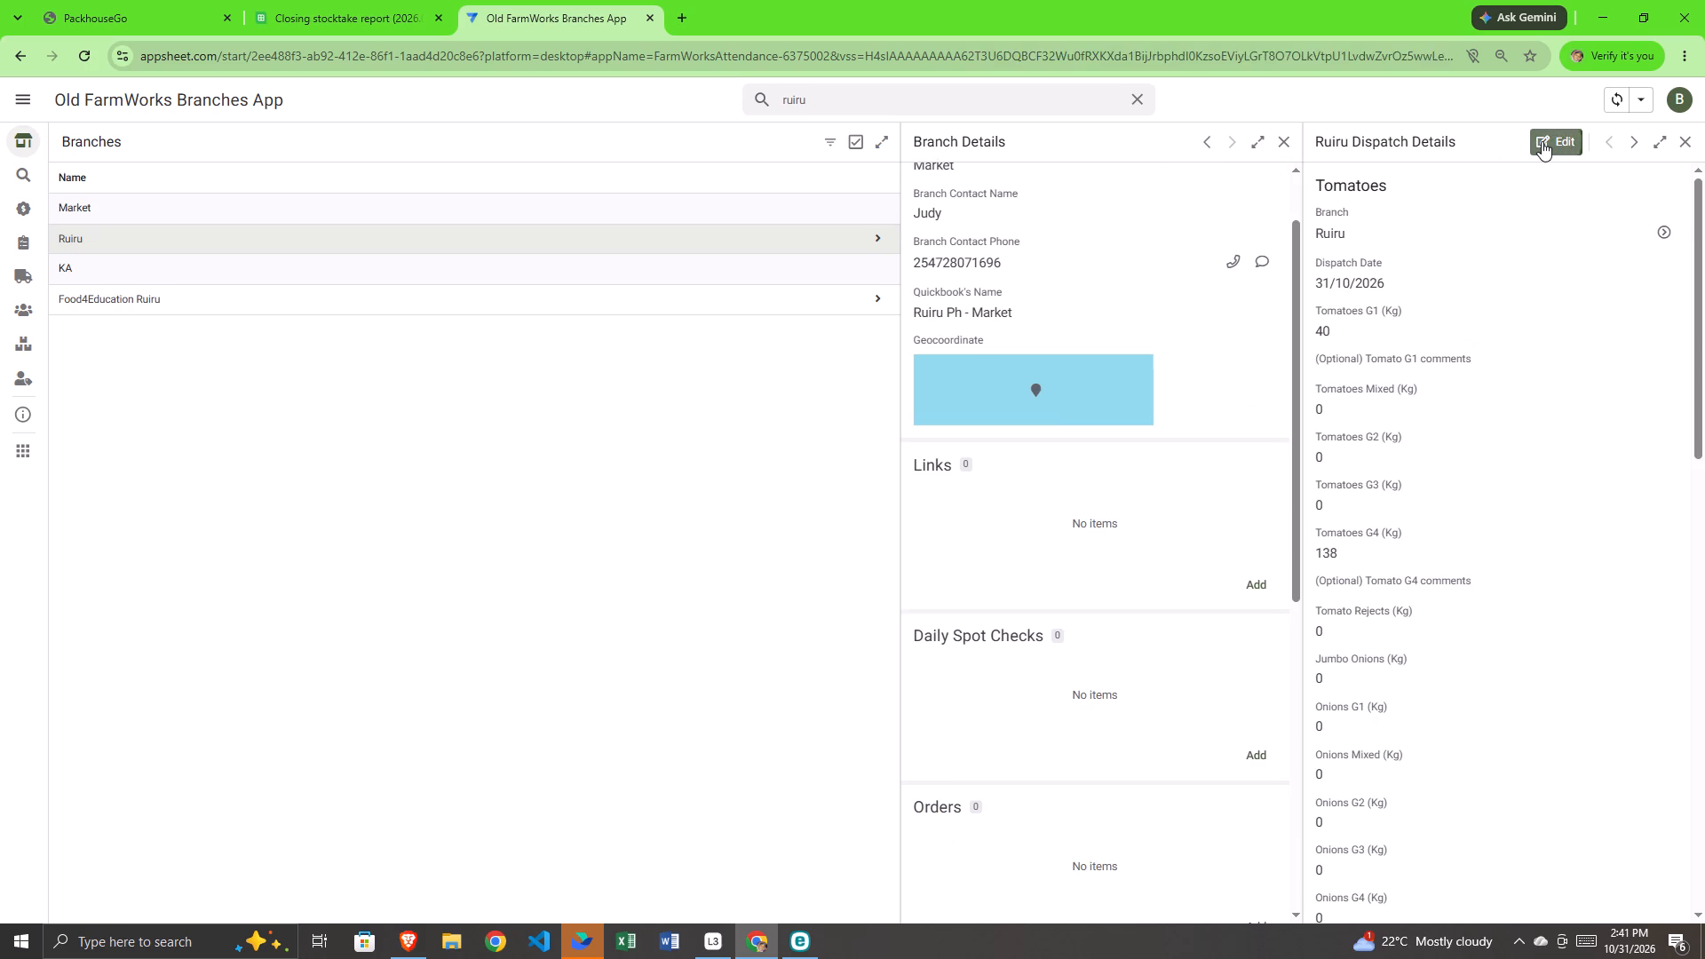
{"action": "left_click", "coordinate": [1289, 141]}
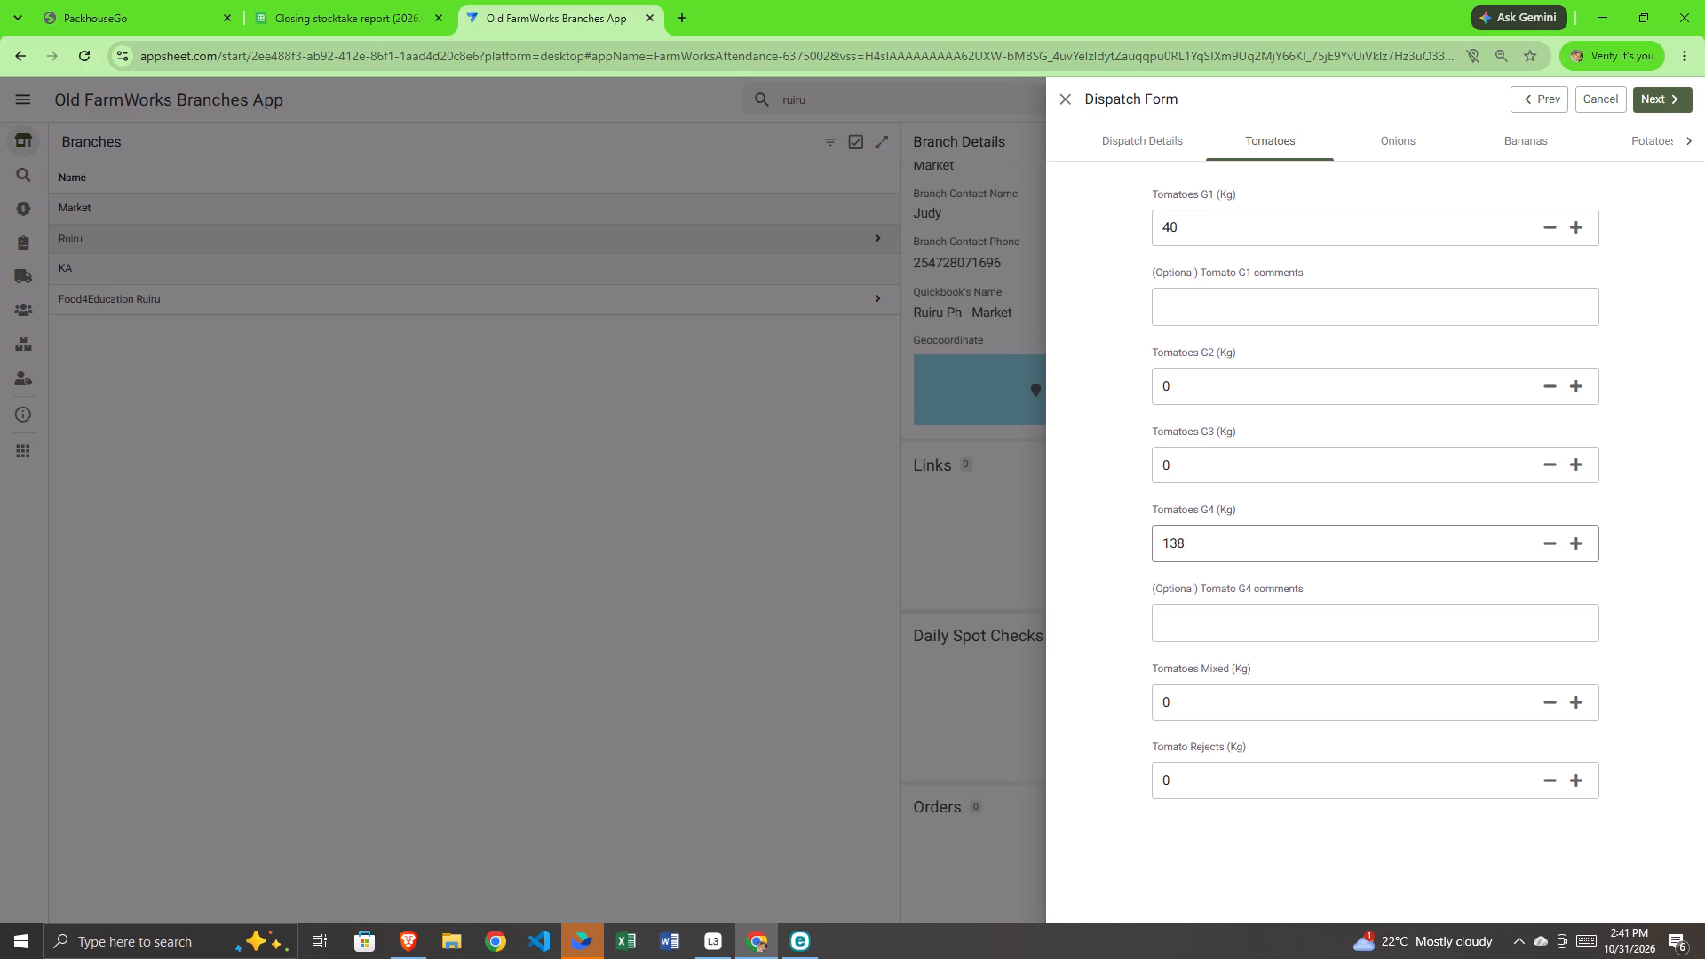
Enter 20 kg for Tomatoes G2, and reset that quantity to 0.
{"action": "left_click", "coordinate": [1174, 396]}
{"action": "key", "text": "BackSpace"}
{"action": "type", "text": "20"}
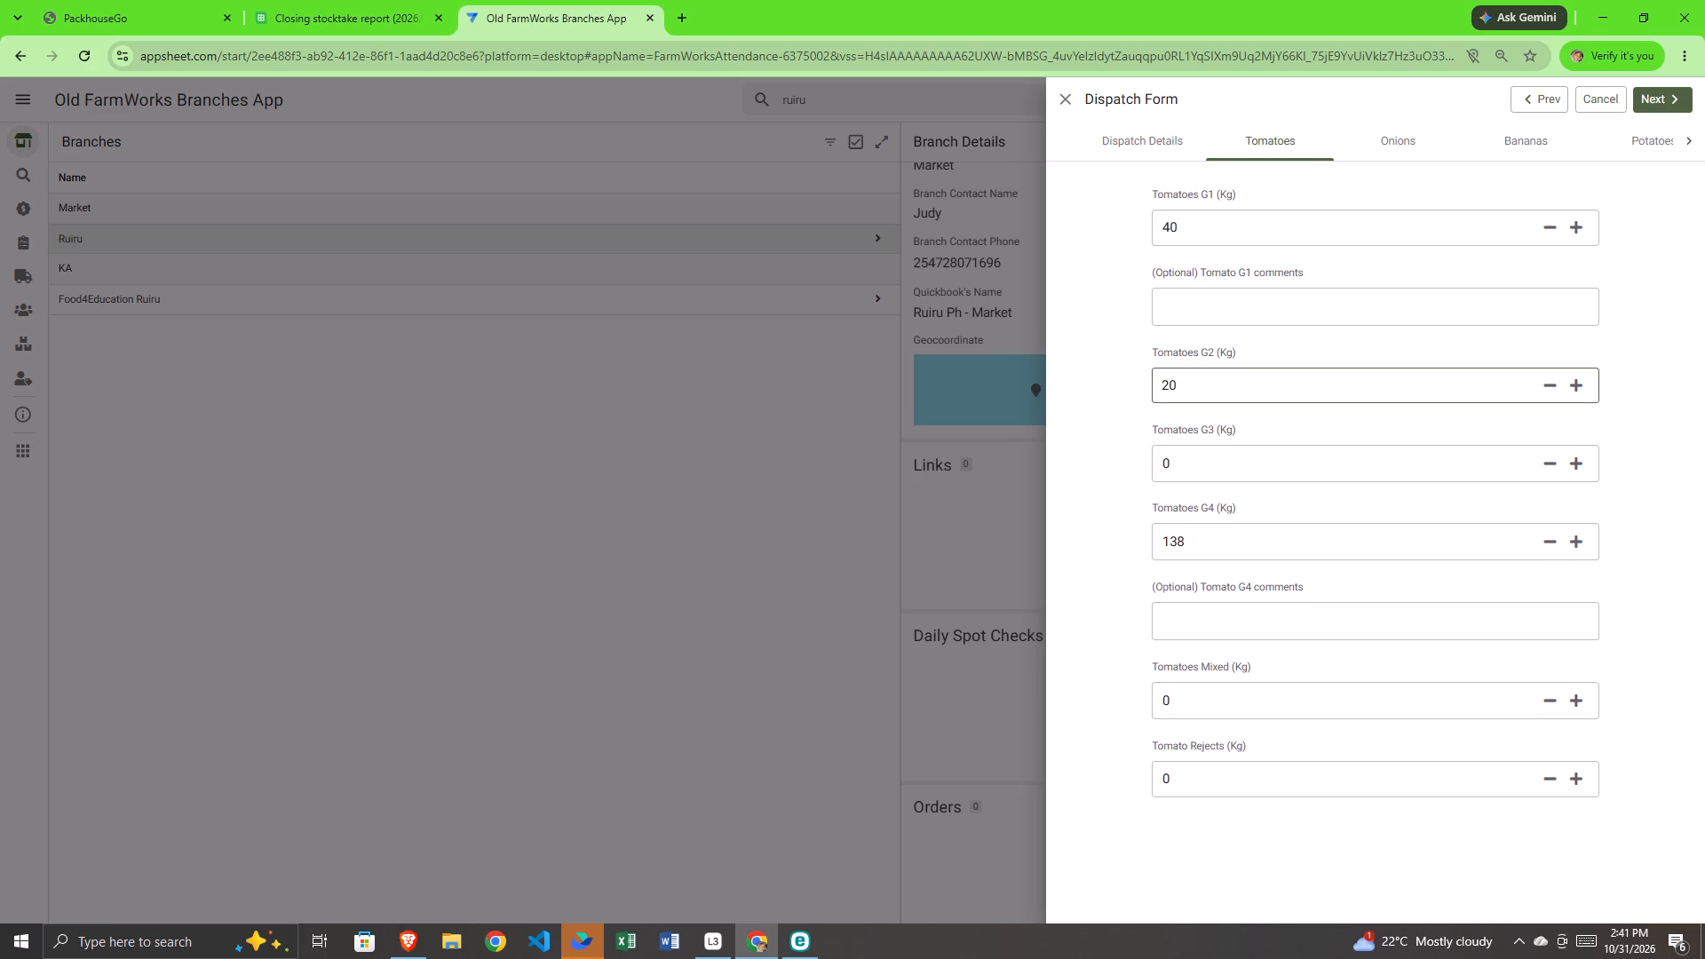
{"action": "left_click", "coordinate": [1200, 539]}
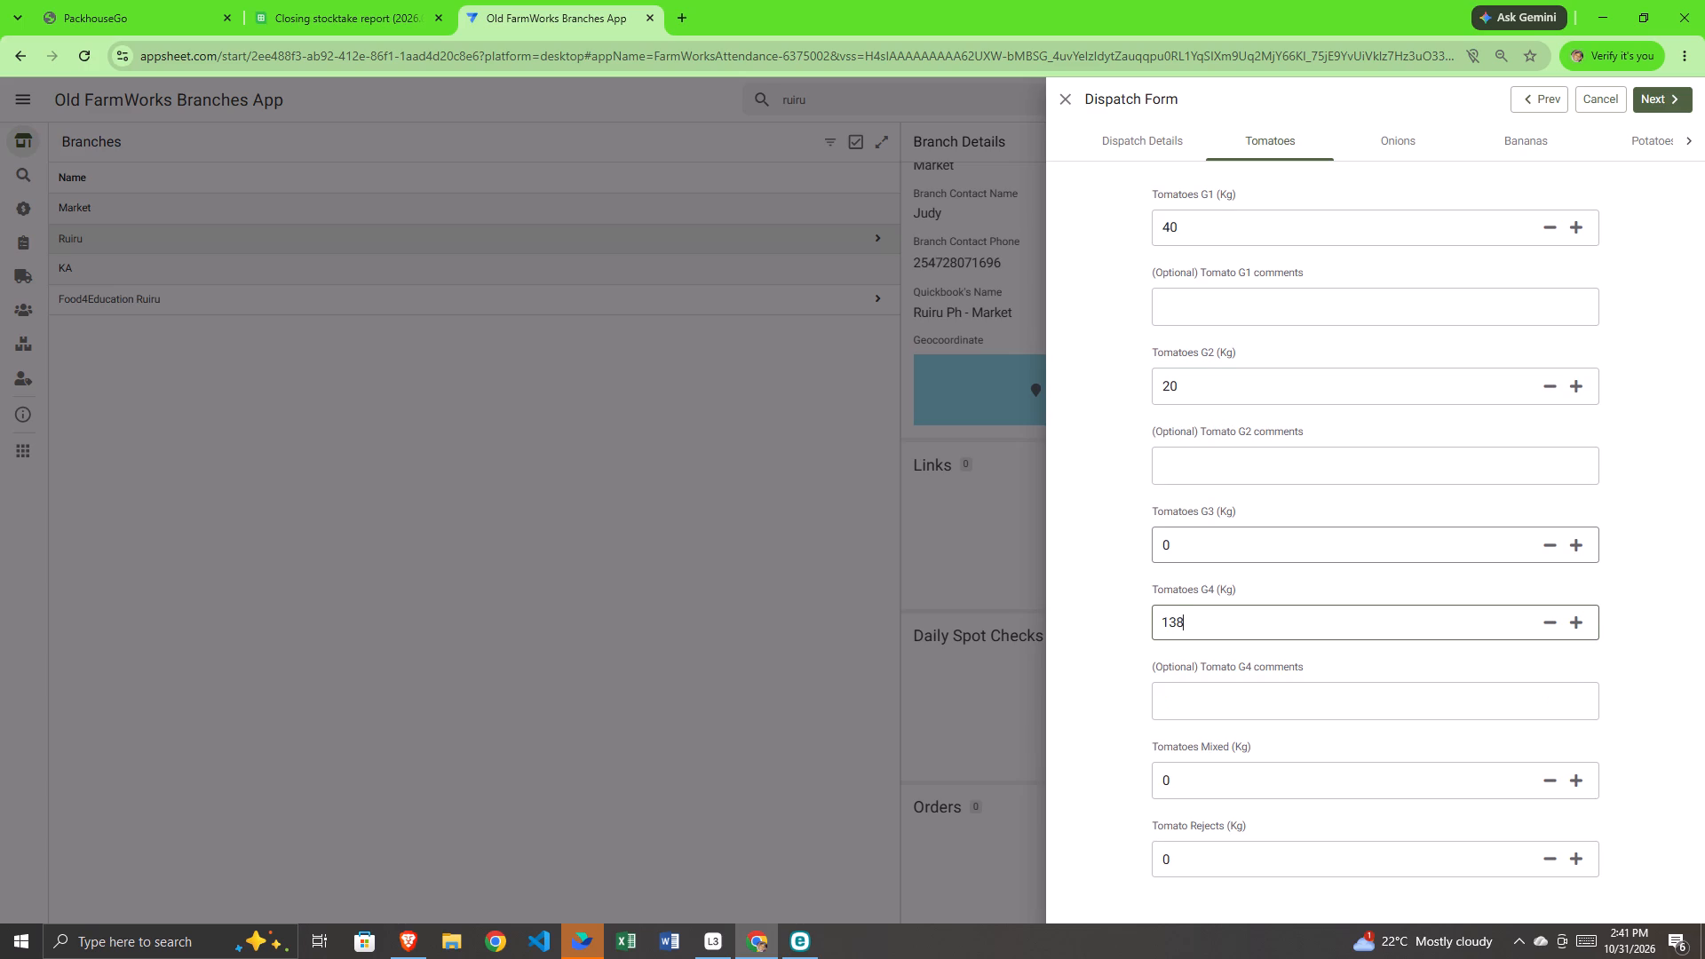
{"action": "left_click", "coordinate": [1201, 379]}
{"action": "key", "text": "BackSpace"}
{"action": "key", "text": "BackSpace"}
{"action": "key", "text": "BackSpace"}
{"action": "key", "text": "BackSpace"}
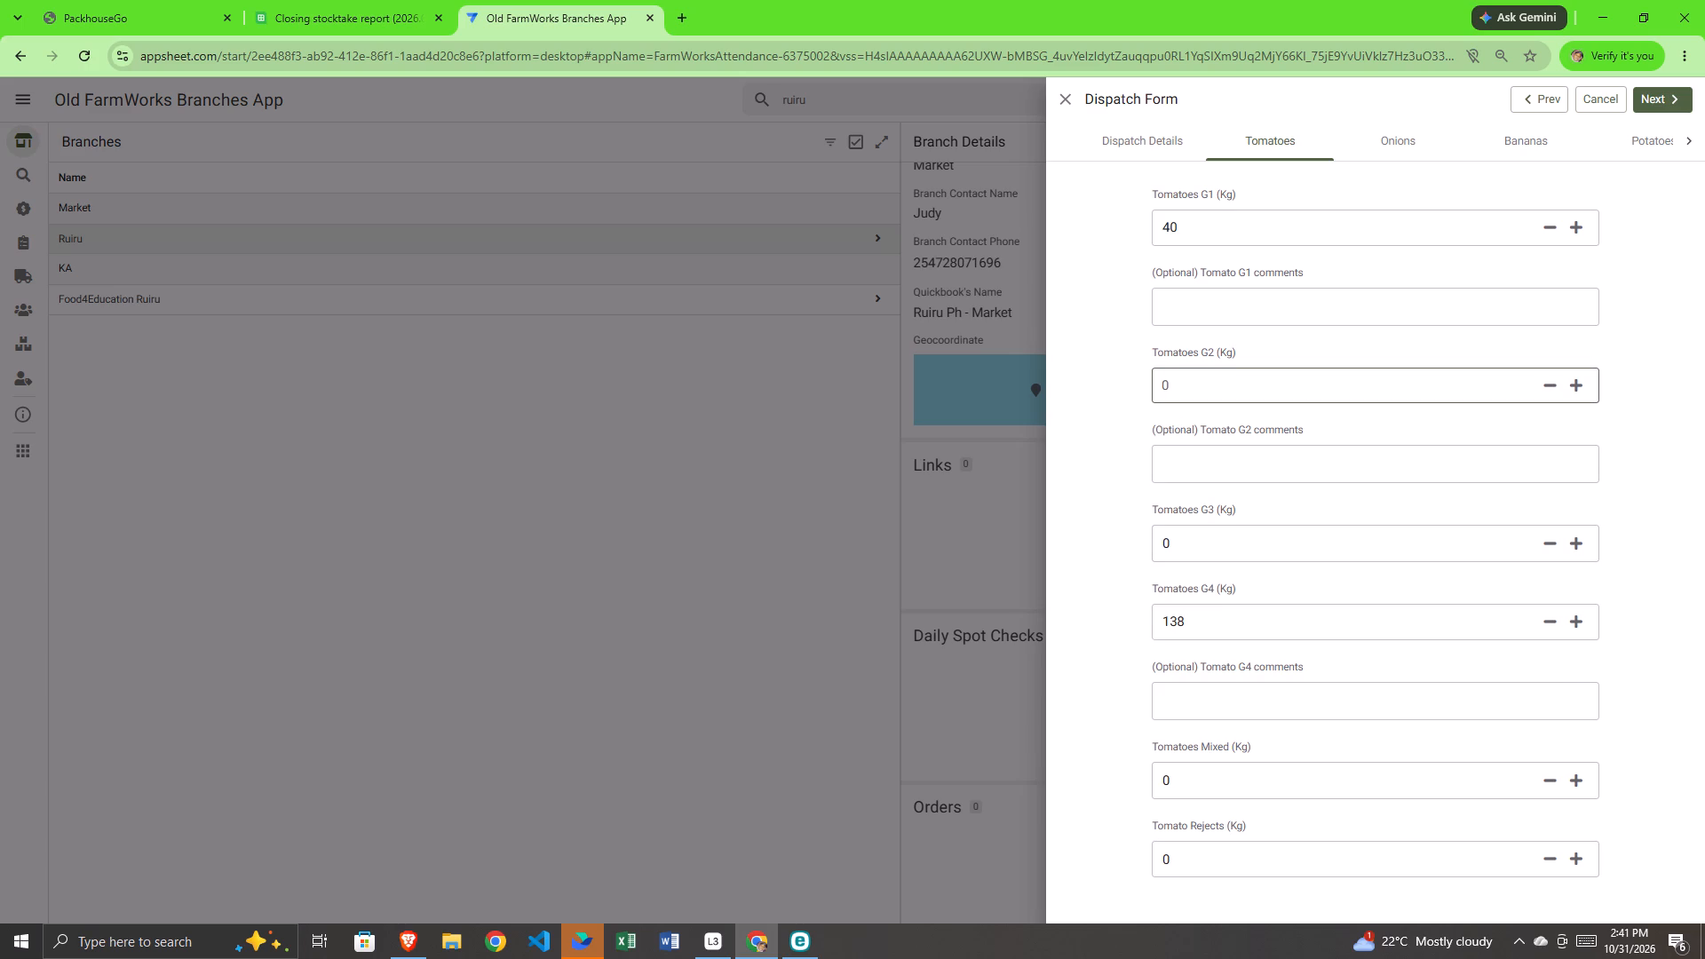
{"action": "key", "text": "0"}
Set the dispatch's Tomatoes G3 to 20 kg and Tomatoes G4 to 158 kg.
{"action": "left_click", "coordinate": [1190, 537]}
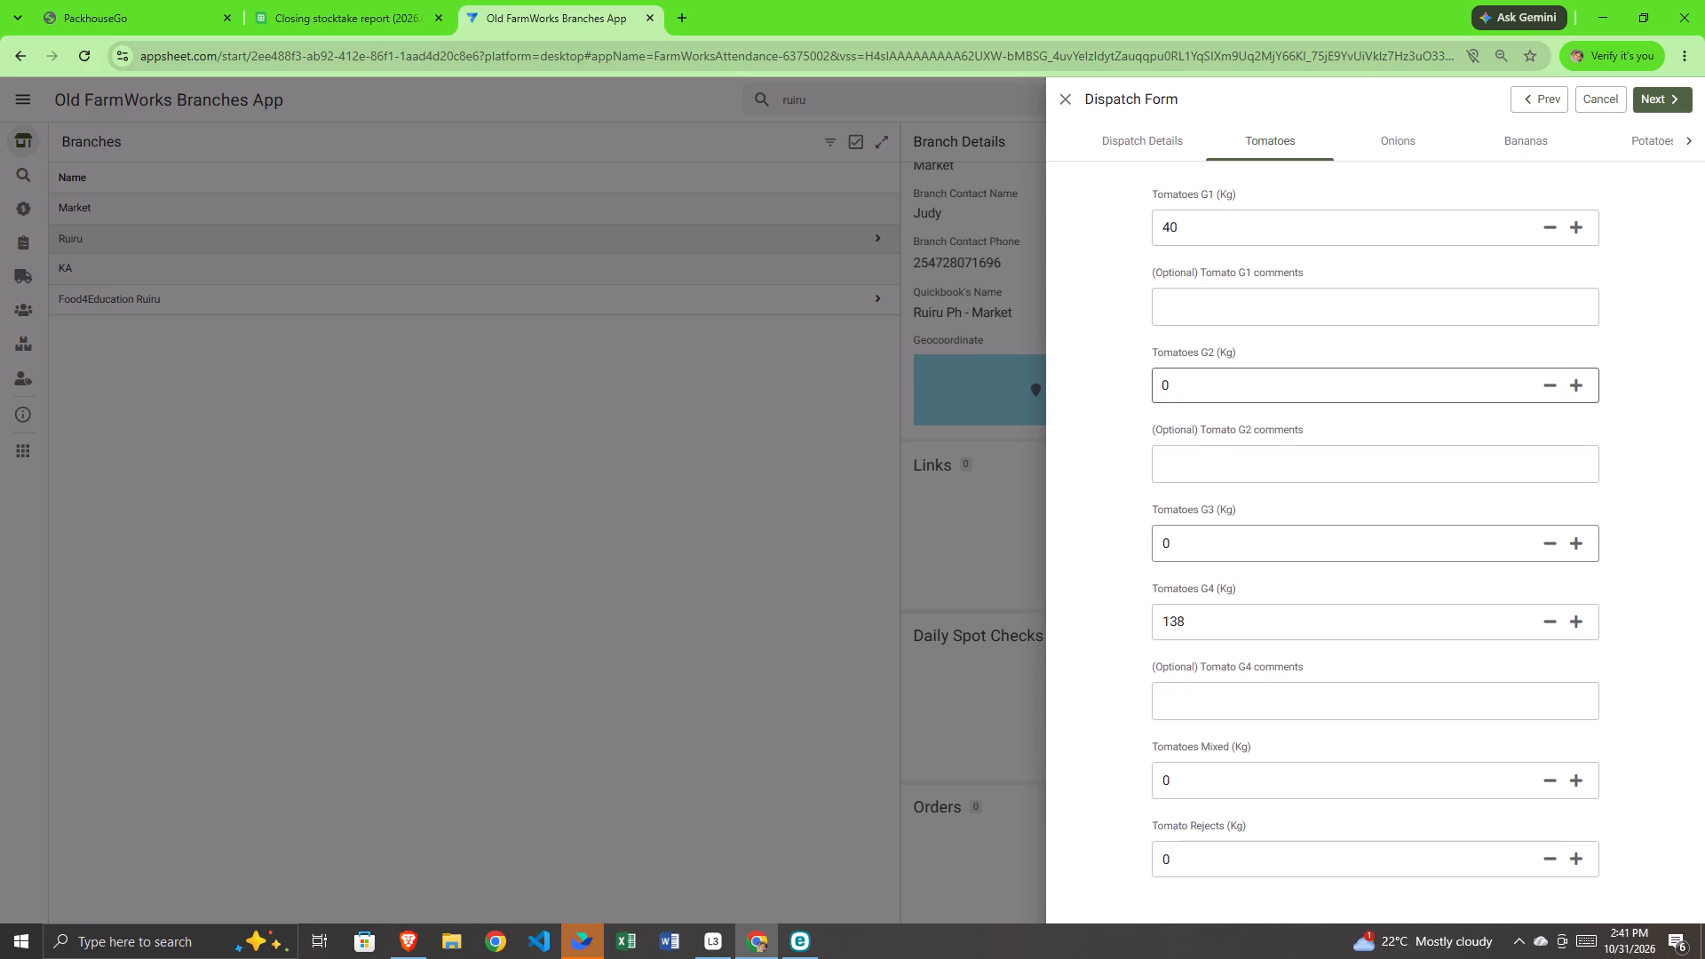
{"action": "key", "text": "BackSpace"}
{"action": "key", "text": "2"}
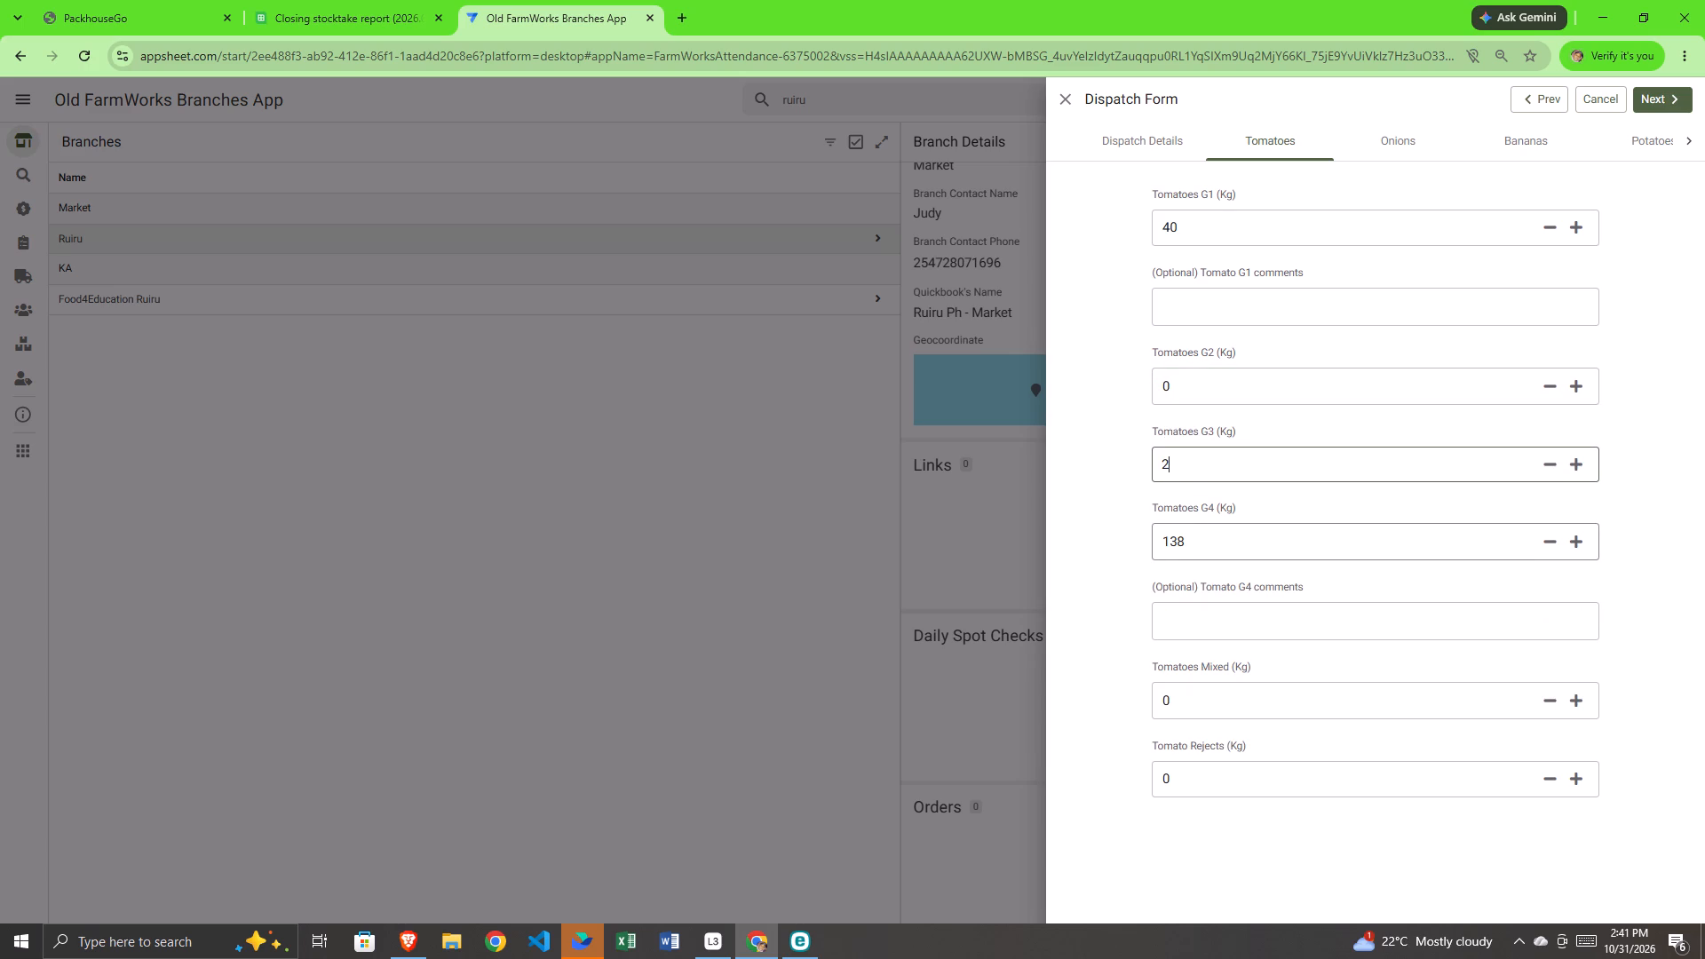
{"action": "key", "text": "0"}
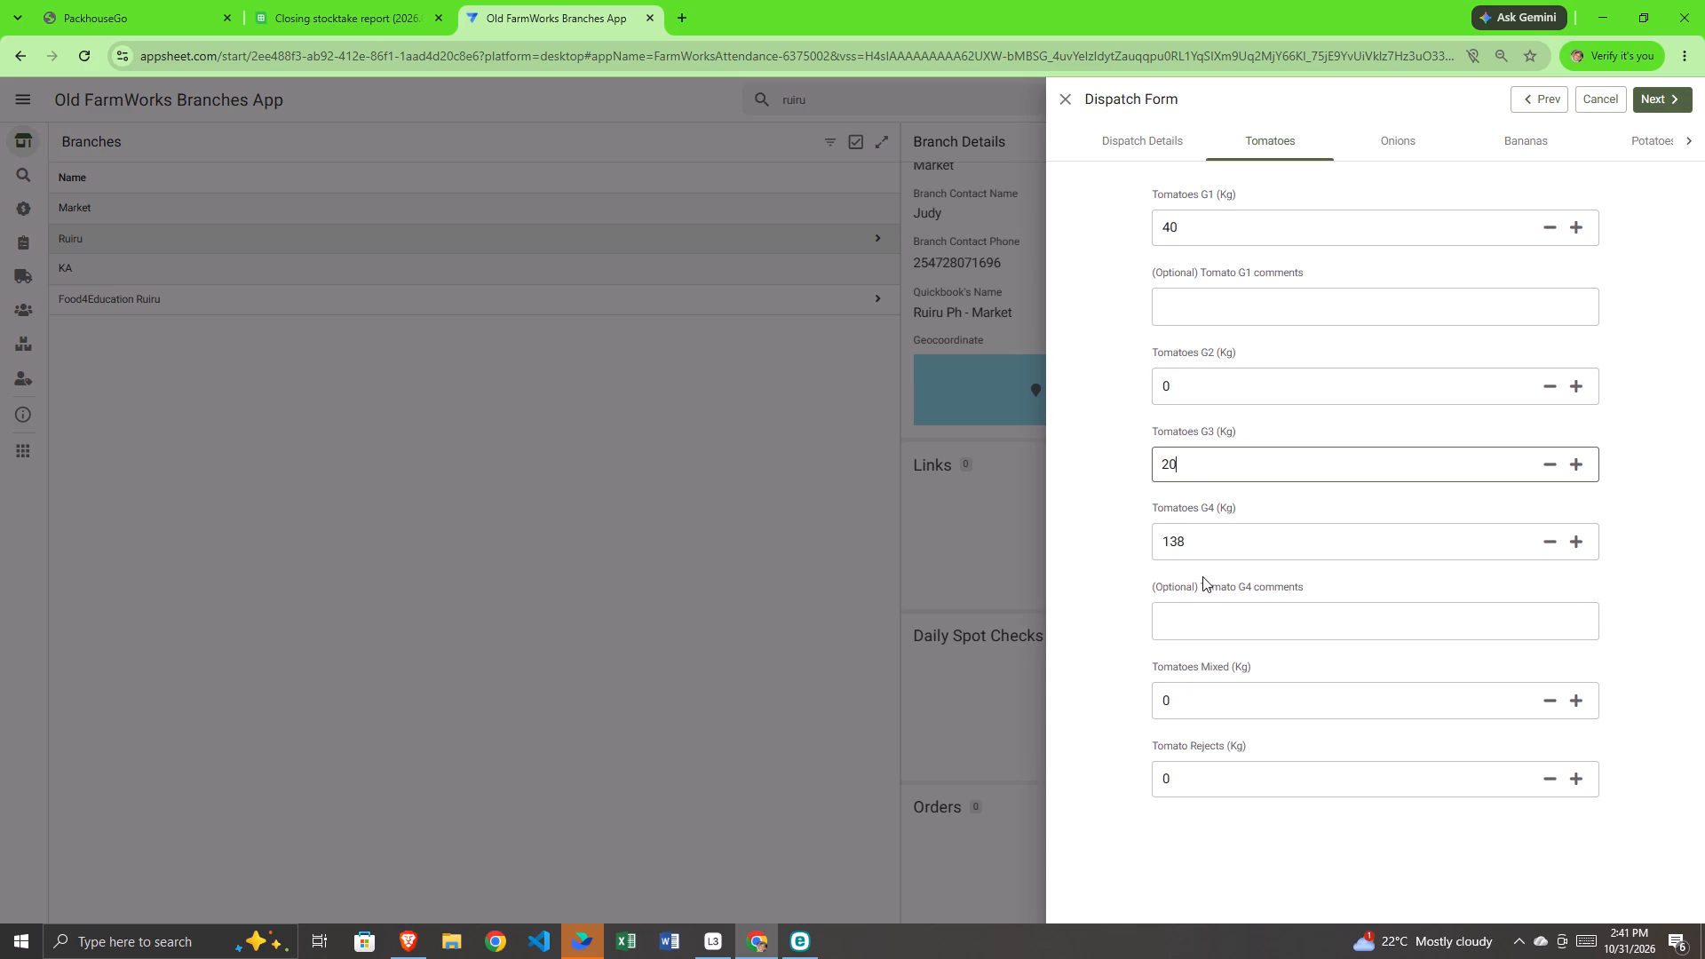
{"action": "left_click", "coordinate": [1223, 565]}
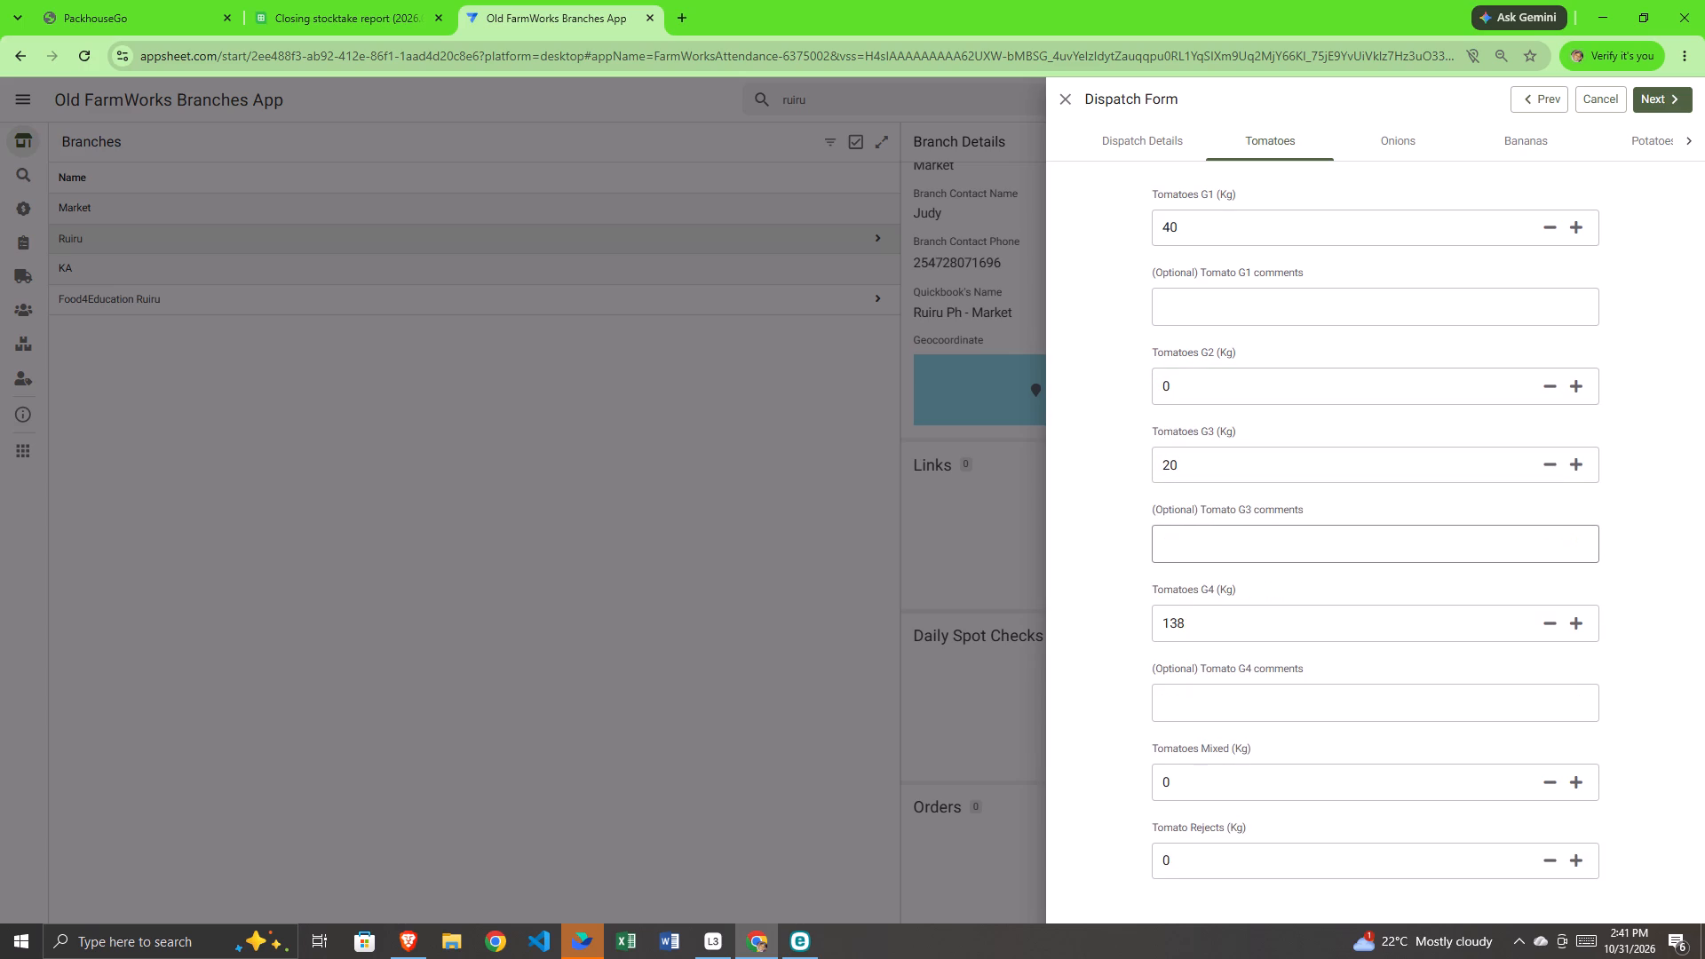
{"action": "left_click", "coordinate": [1200, 623]}
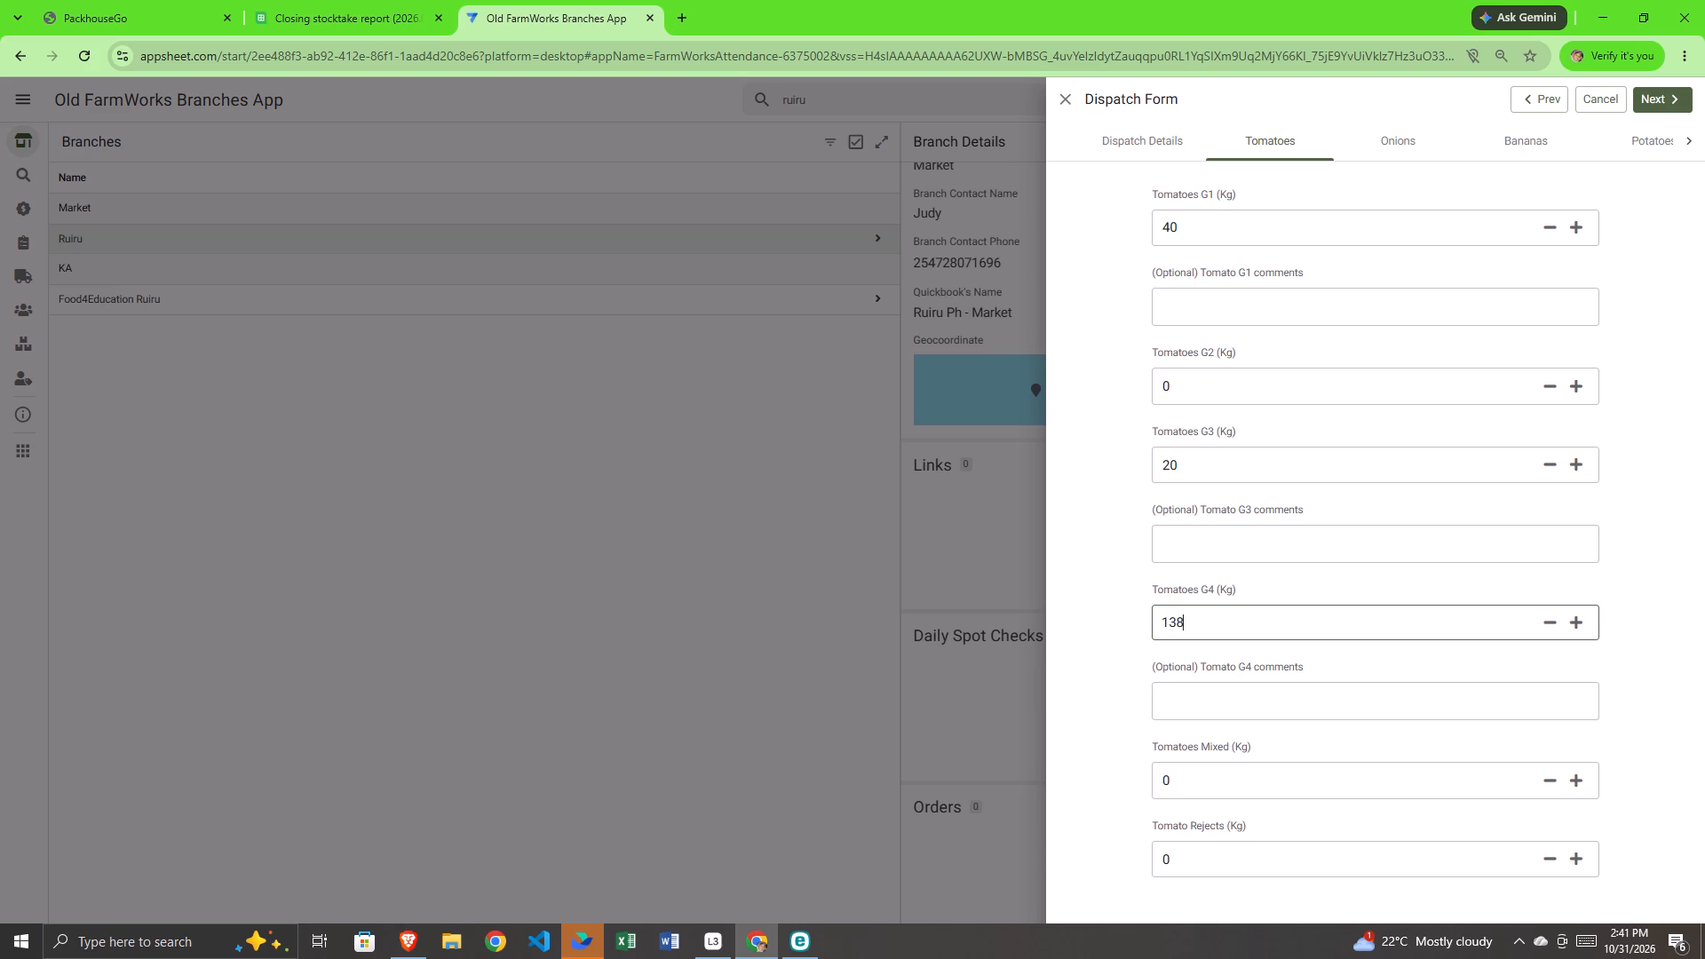
{"action": "key", "text": "BackSpace"}
{"action": "key", "text": "BackSpace"}
{"action": "key", "text": "BackSpace"}
{"action": "key", "text": "BackSpace"}
{"action": "type", "text": "158"}
{"action": "left_click", "coordinate": [1329, 555]}
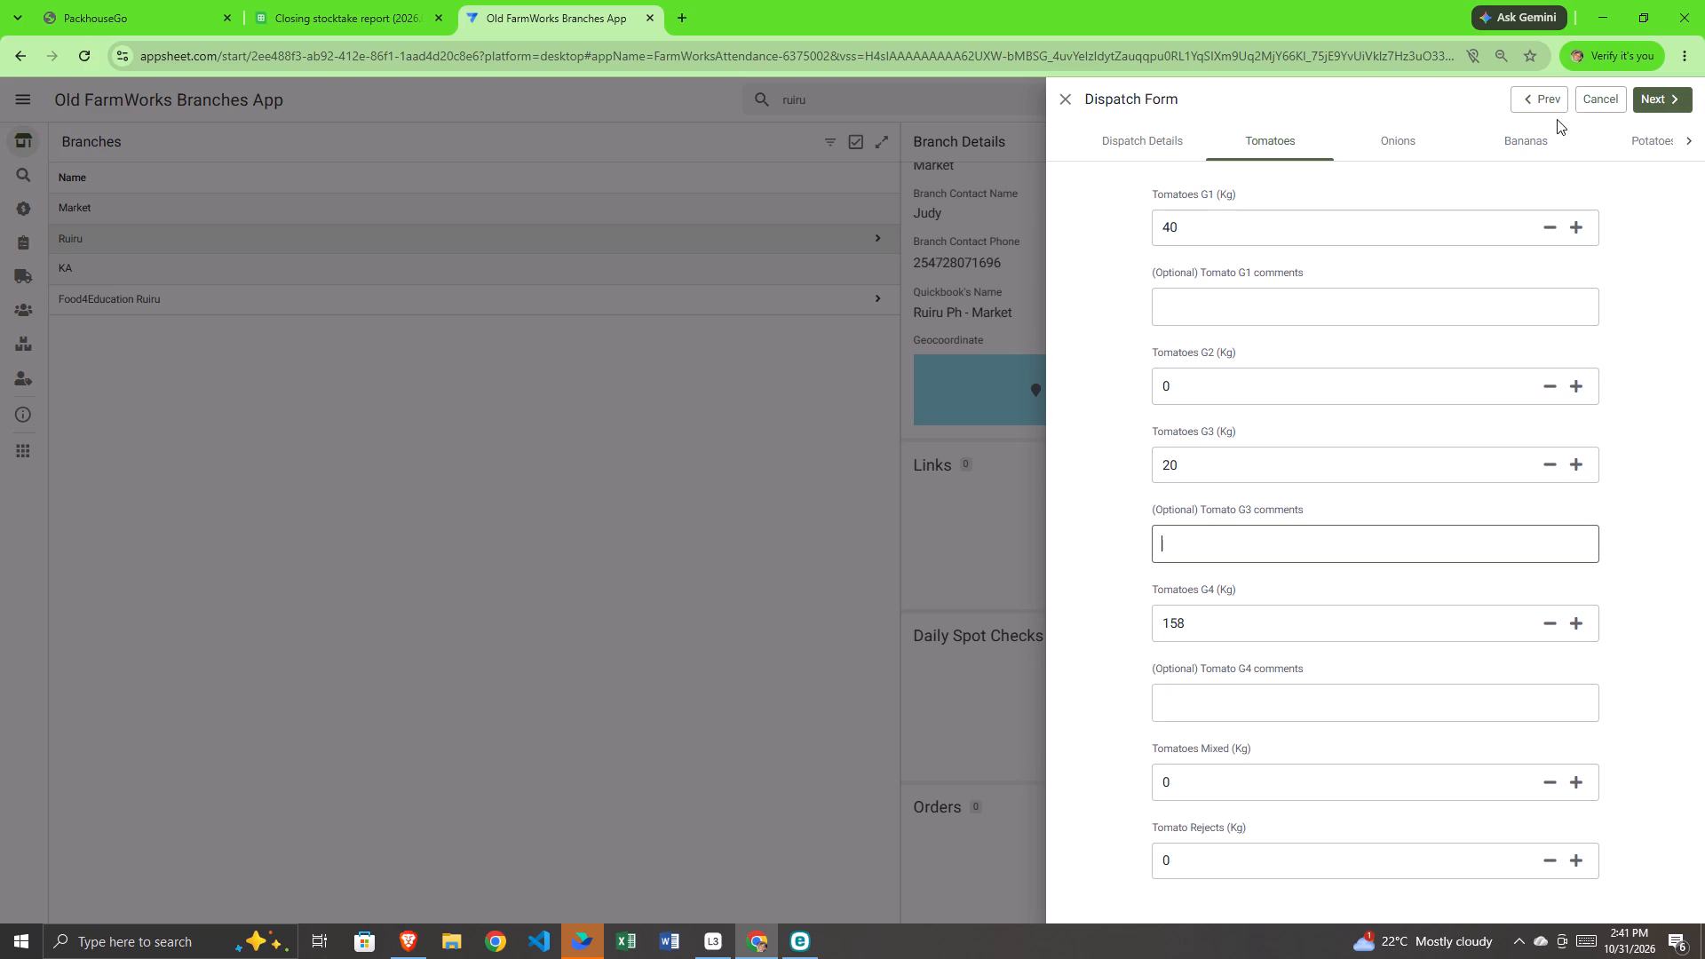
Set the dispatch's Potatoes Large quantity to 63 kg.
{"action": "left_click", "coordinate": [1646, 133]}
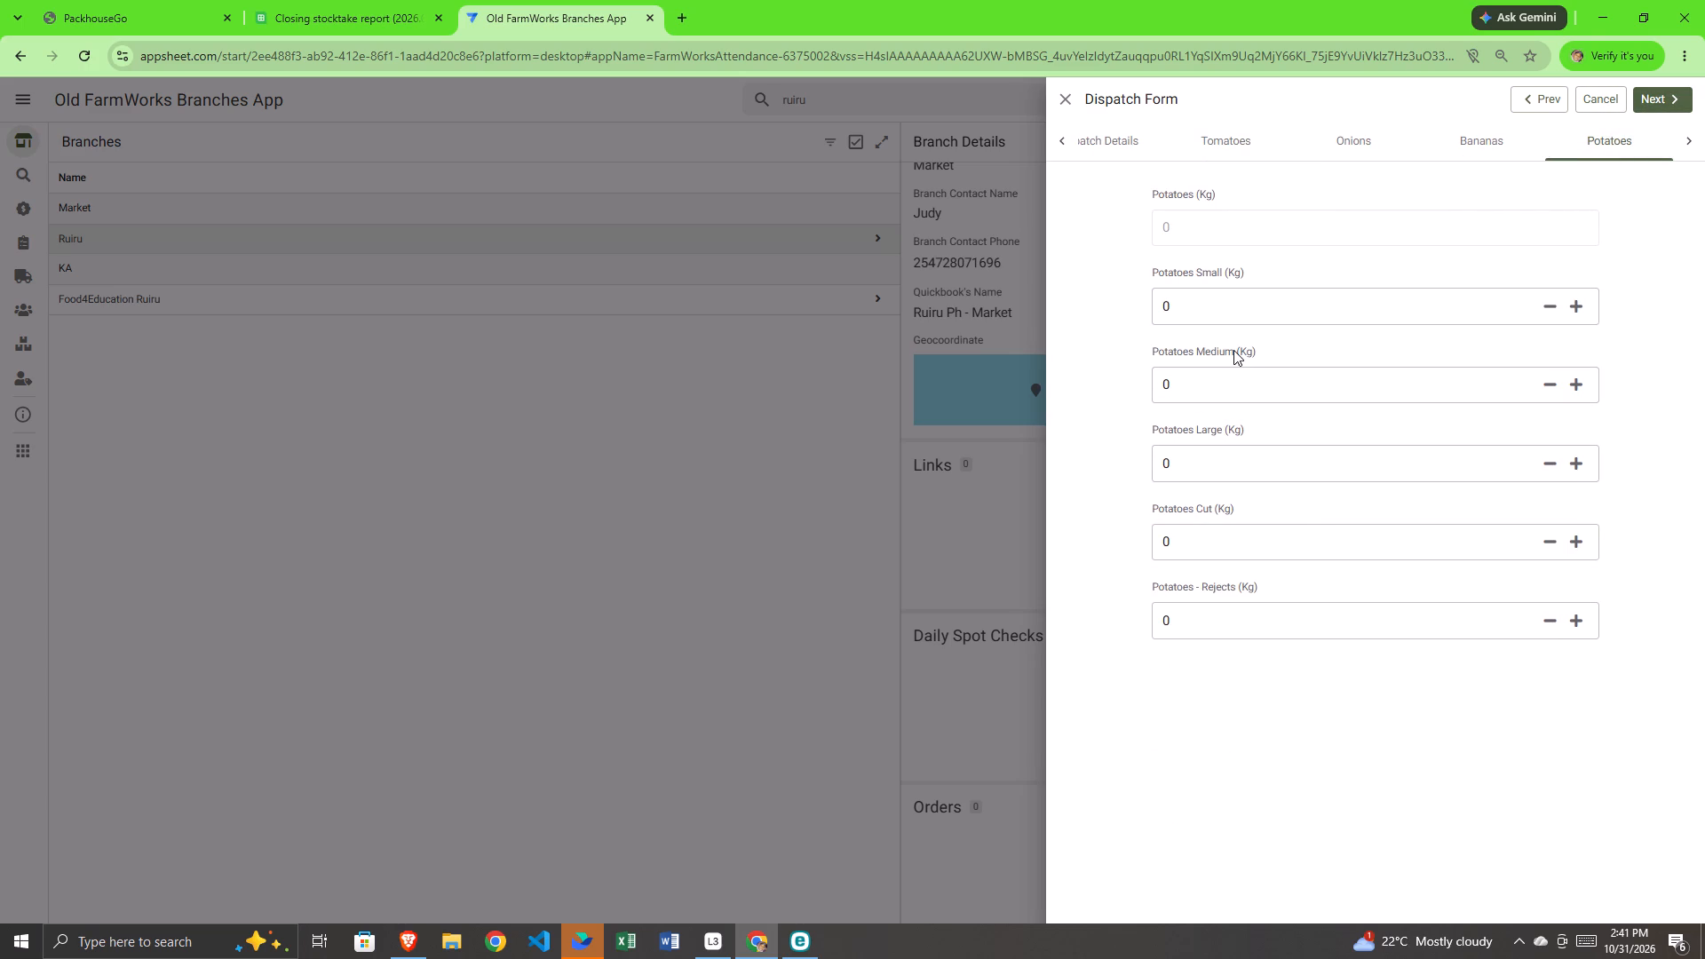
{"action": "left_click", "coordinate": [1186, 457]}
{"action": "key", "text": "BackSpace"}
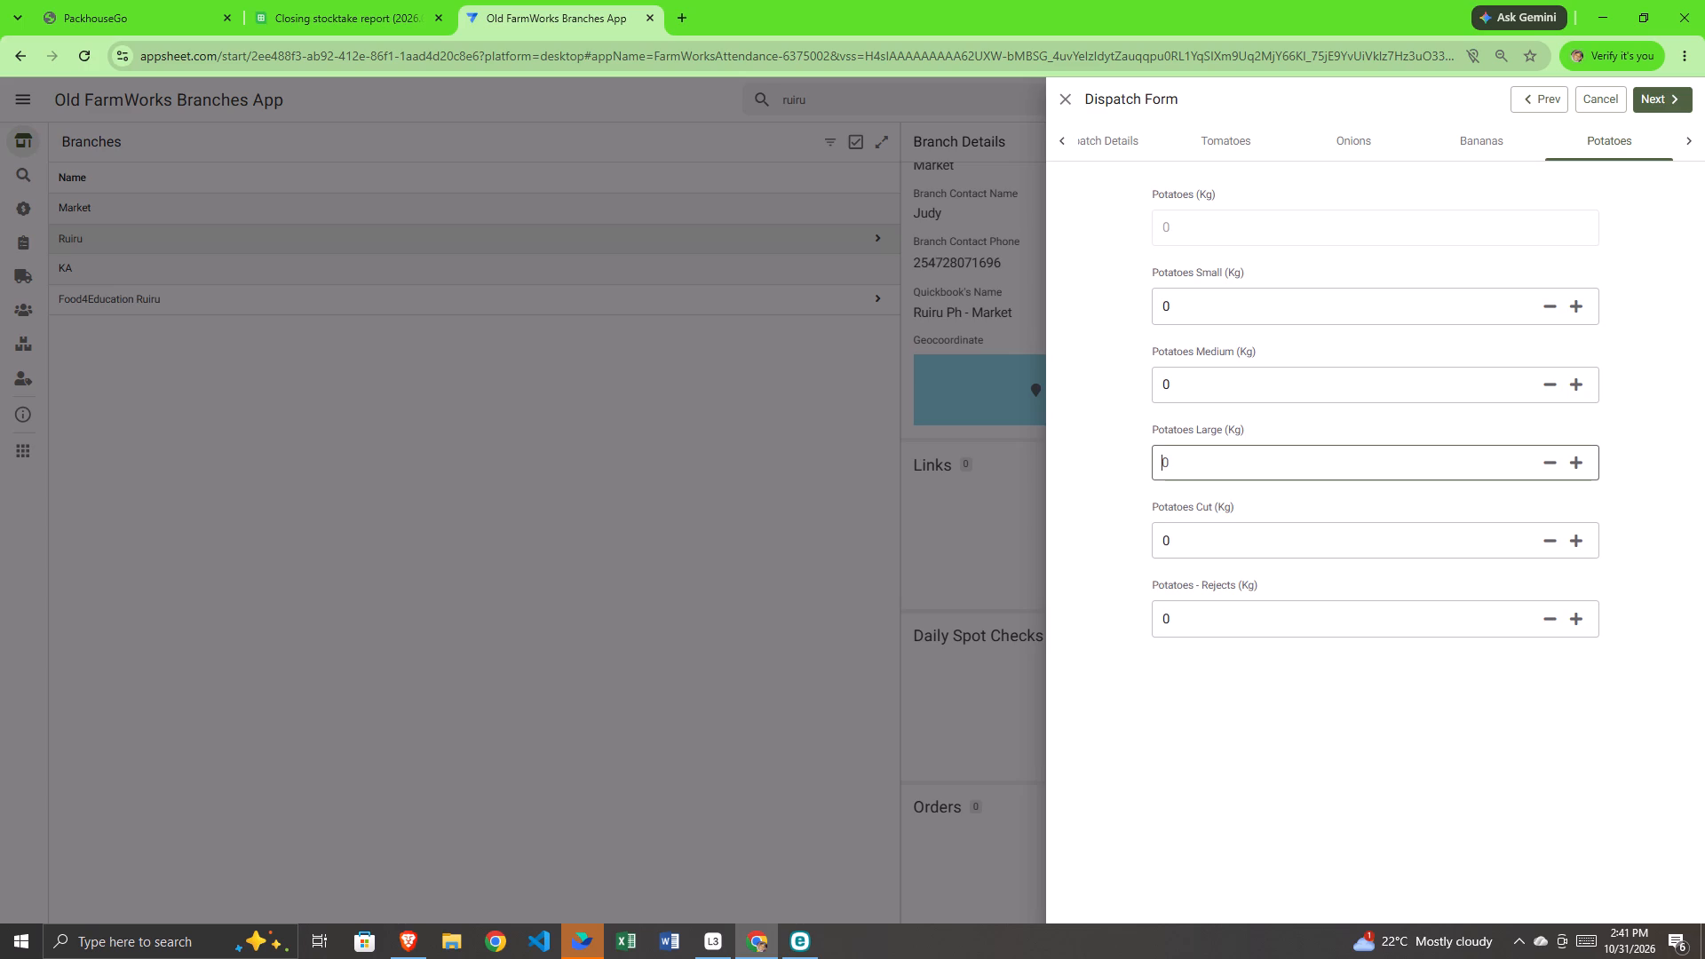
{"action": "type", "text": "63"}
{"action": "left_click", "coordinate": [1318, 511]}
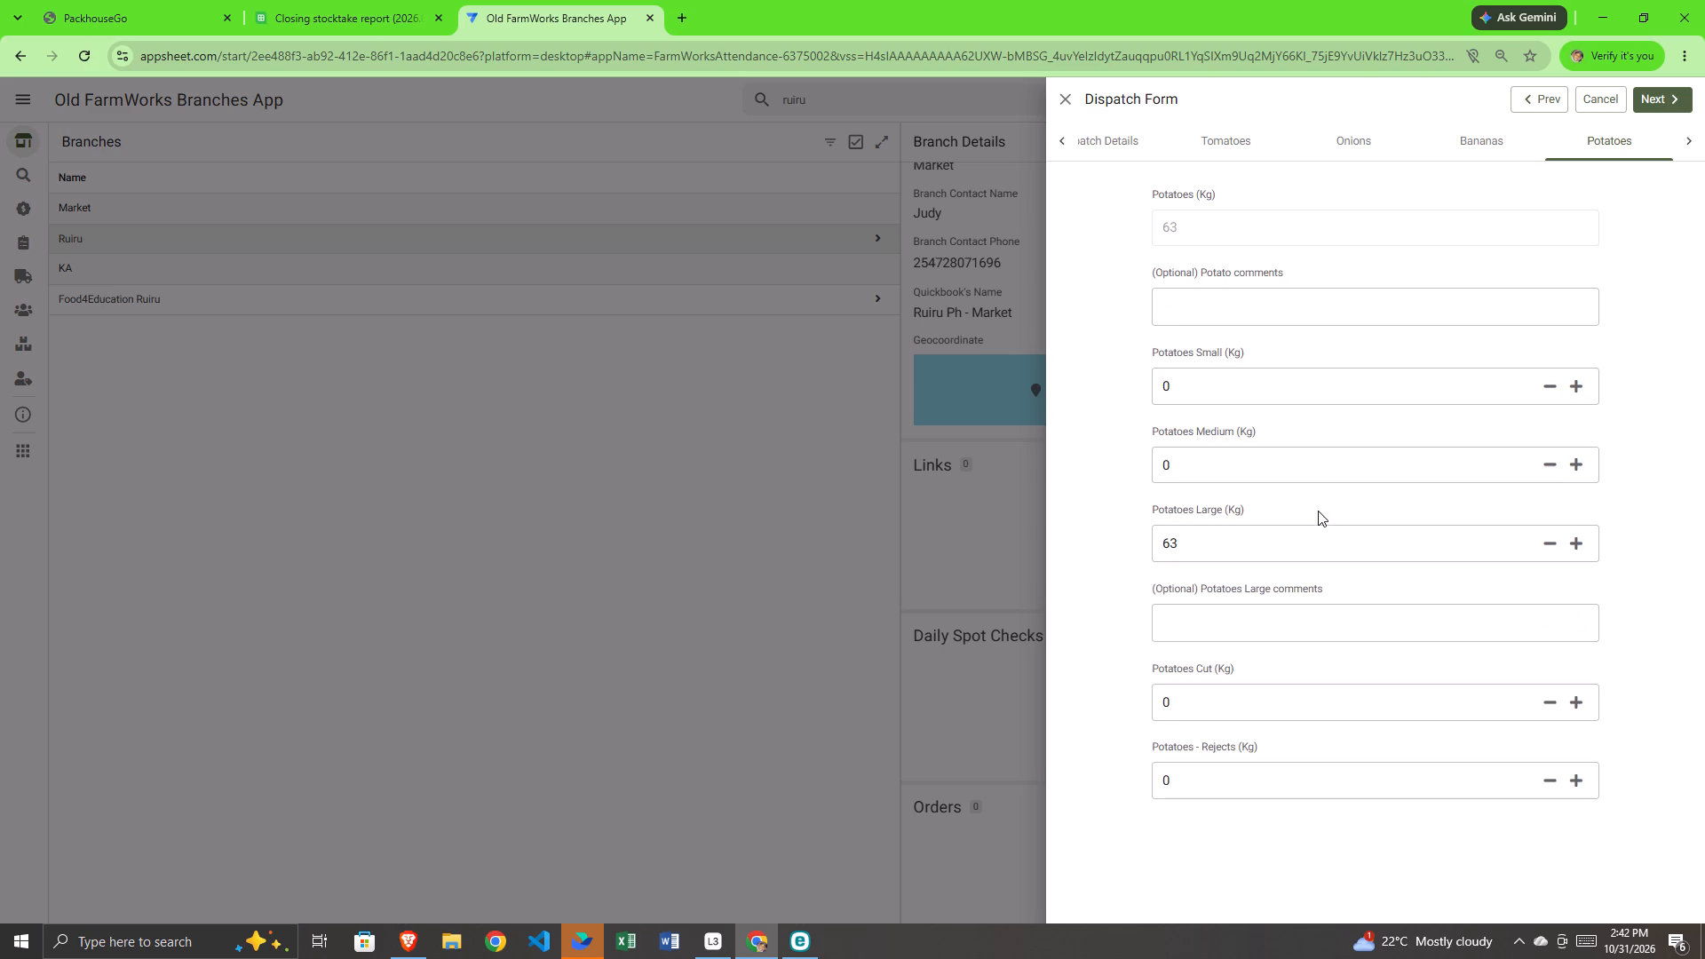
Advance through the remaining dispatch form sections, save the updated Ruiru dispatch and sync the change.
{"action": "left_click", "coordinate": [1654, 97]}
{"action": "double_click", "coordinate": [1654, 97]}
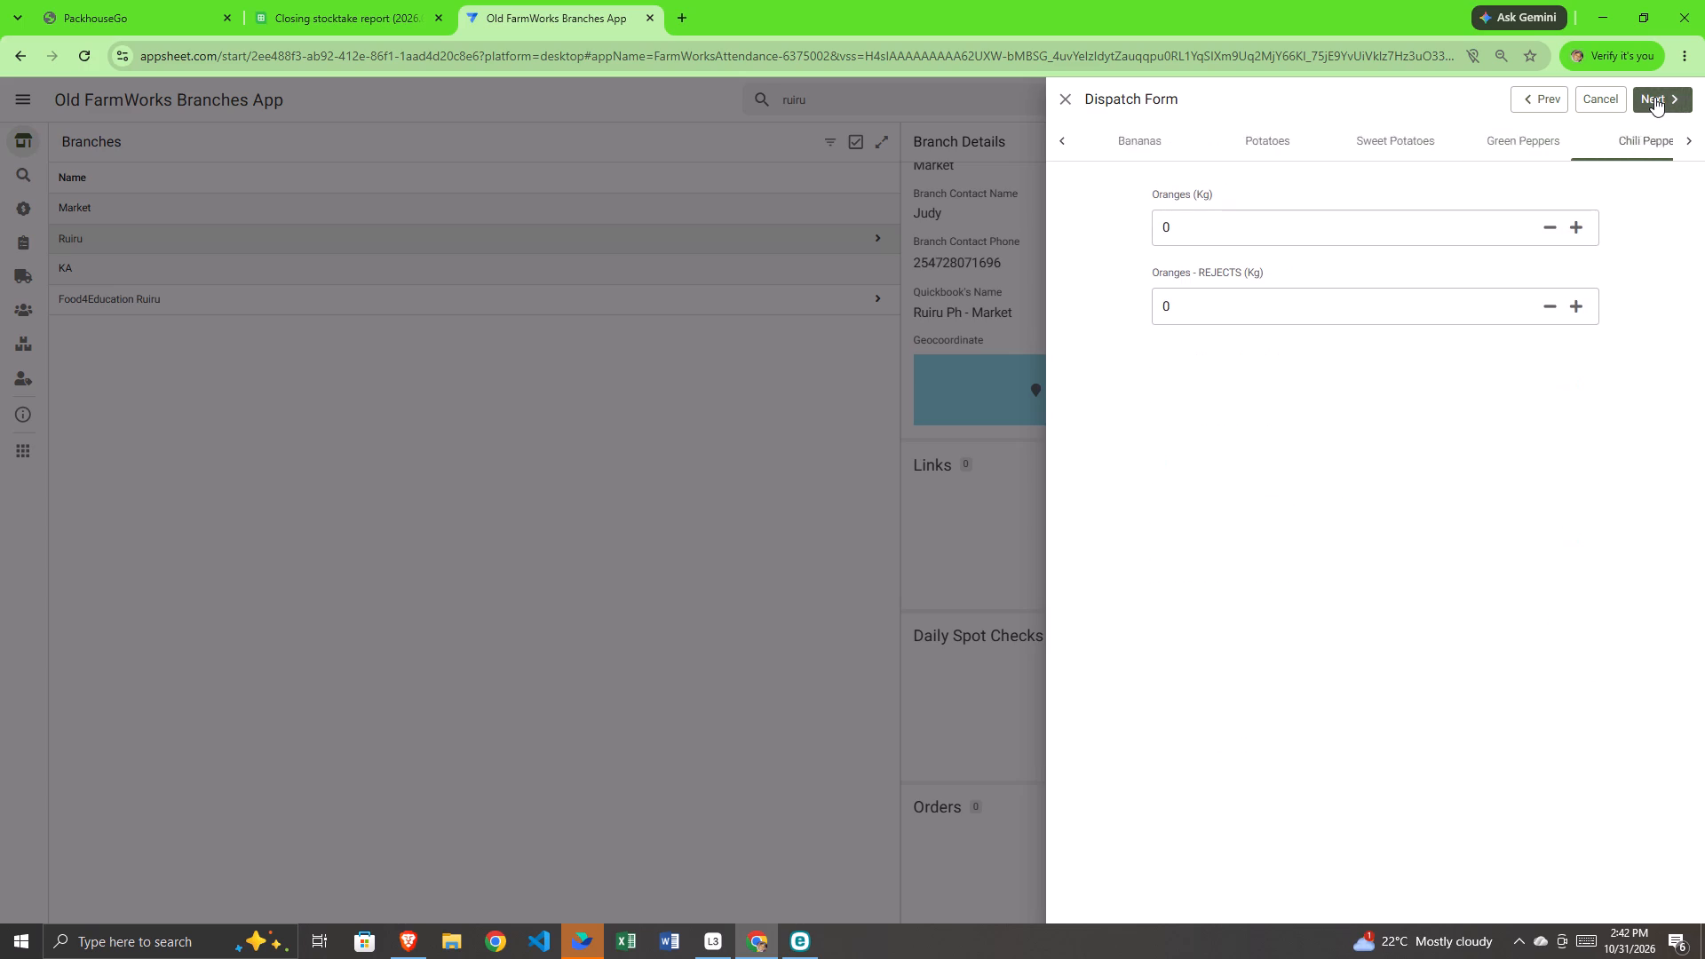
{"action": "triple_click", "coordinate": [1654, 97]}
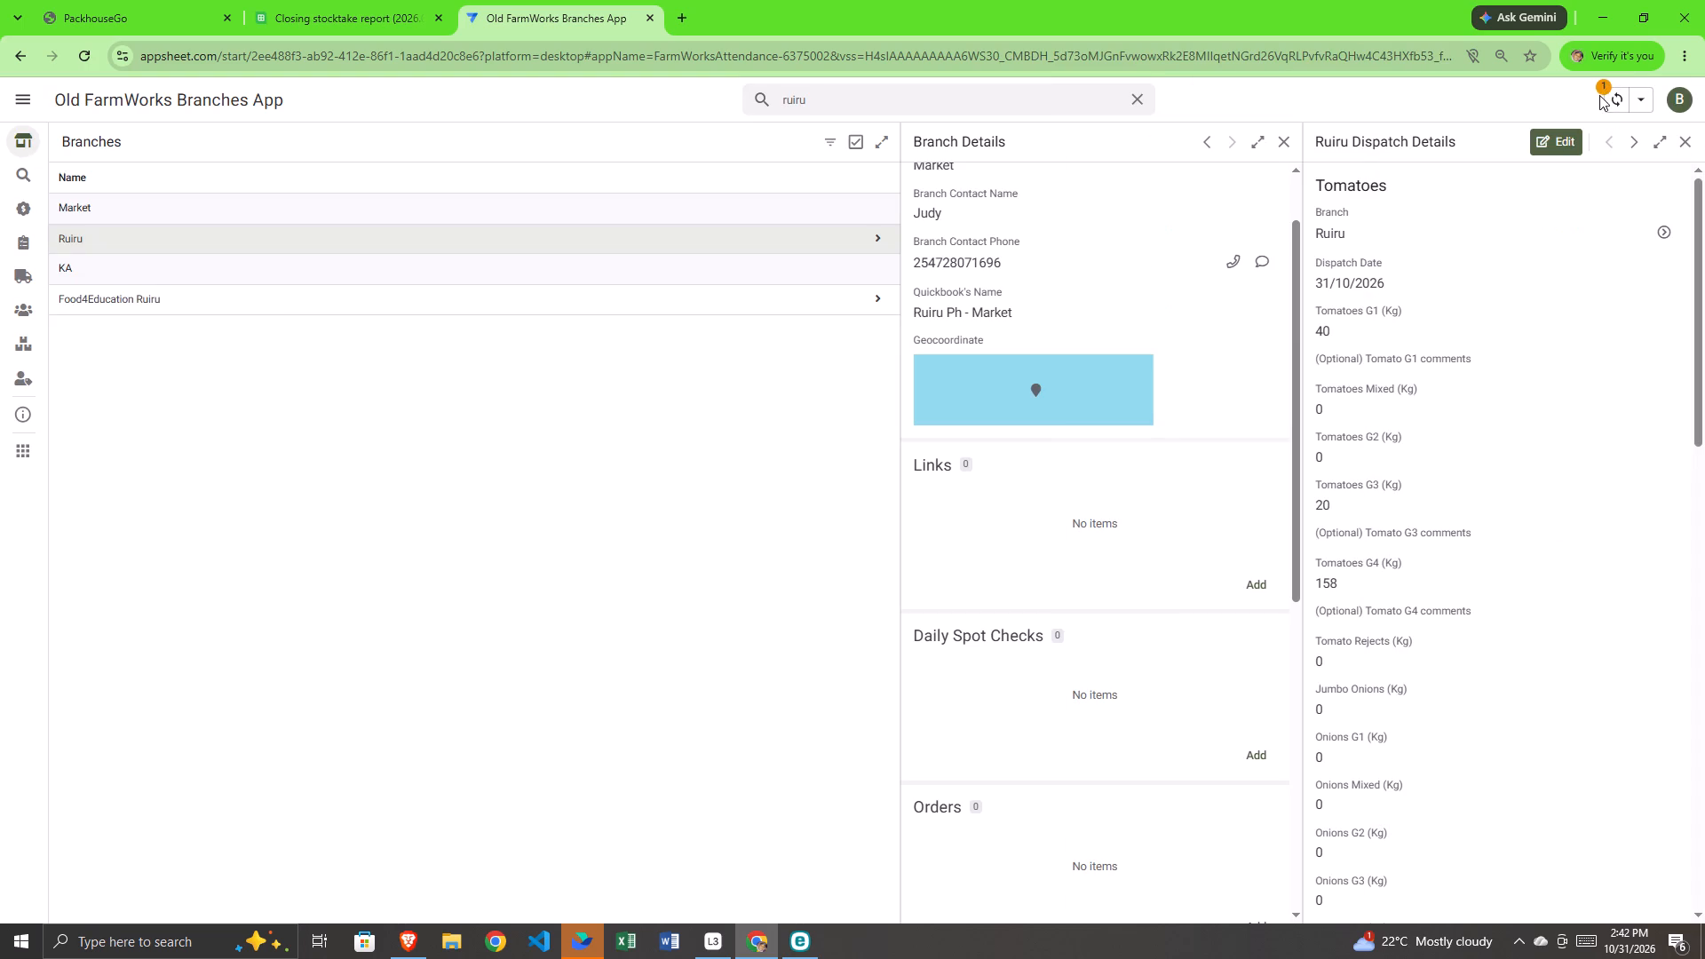
{"action": "left_click", "coordinate": [1611, 99]}
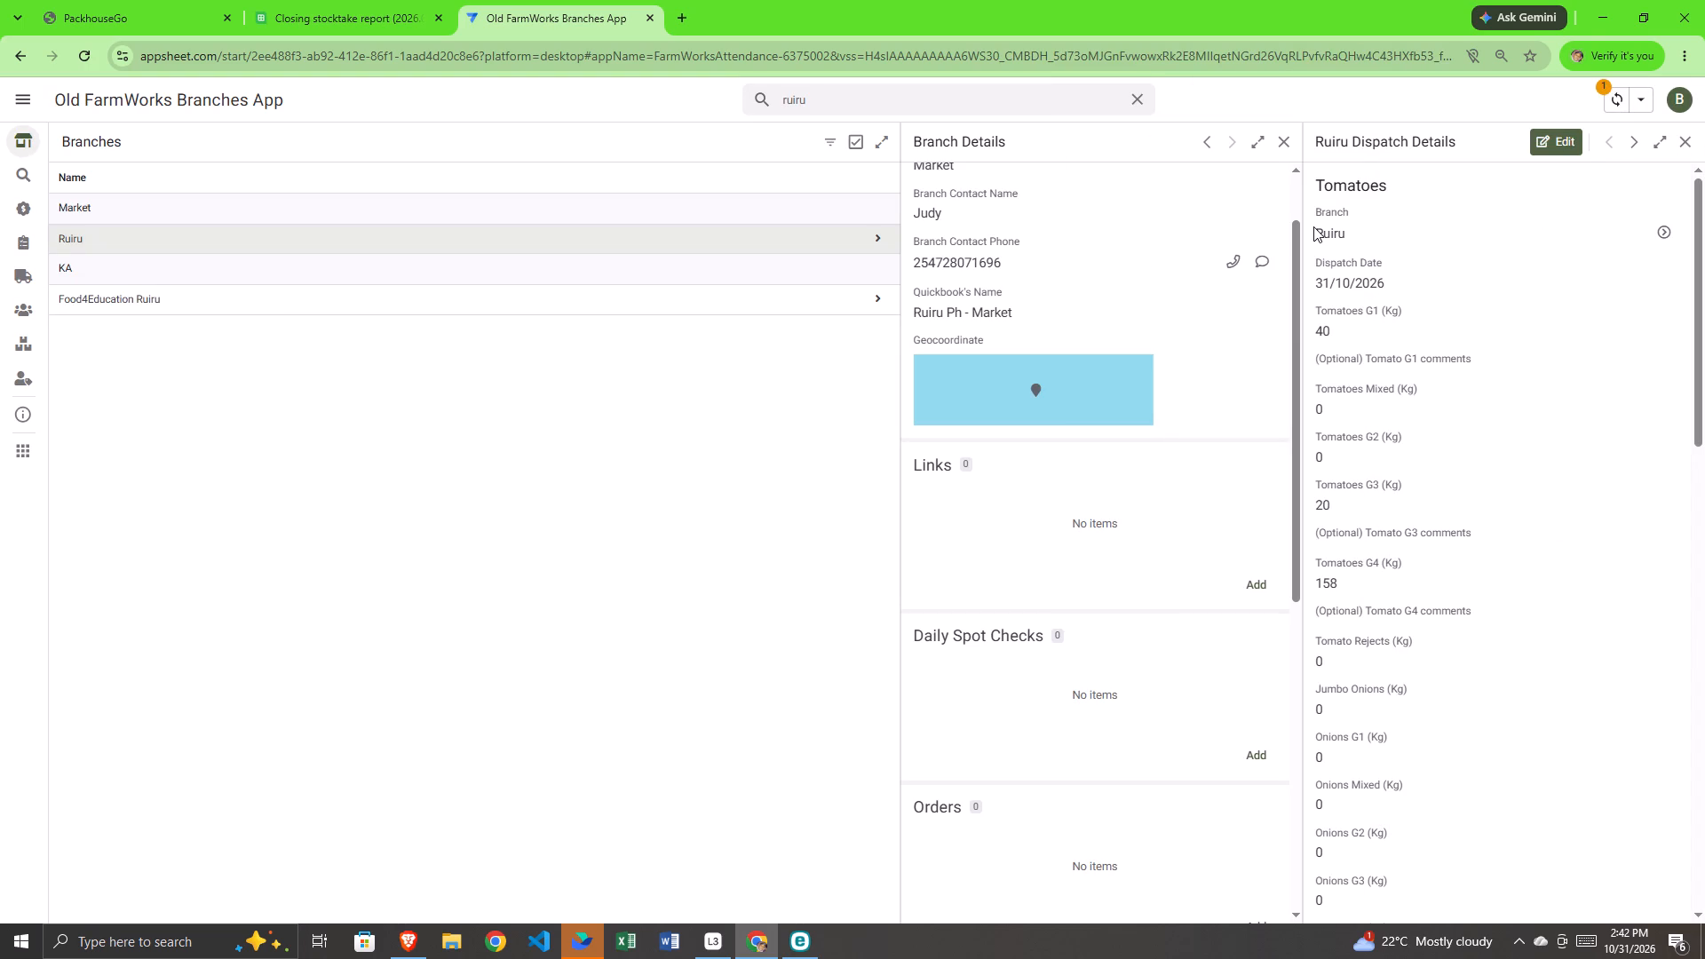